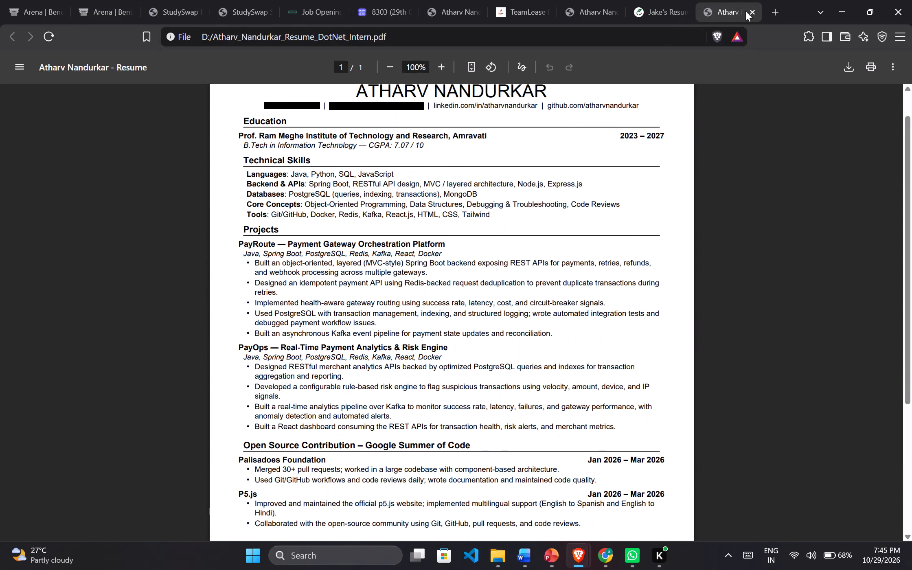
pyautogui.click(751, 11)
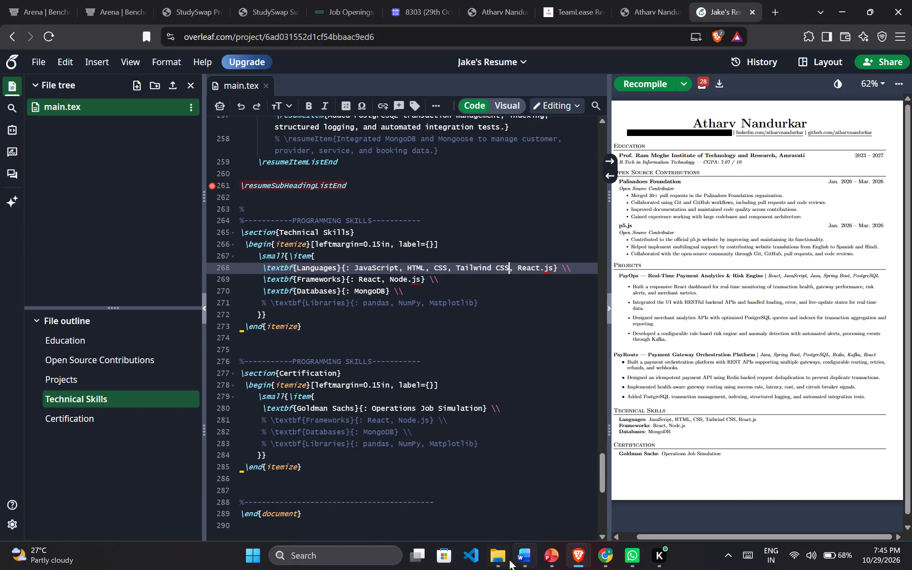
pyautogui.click(507, 559)
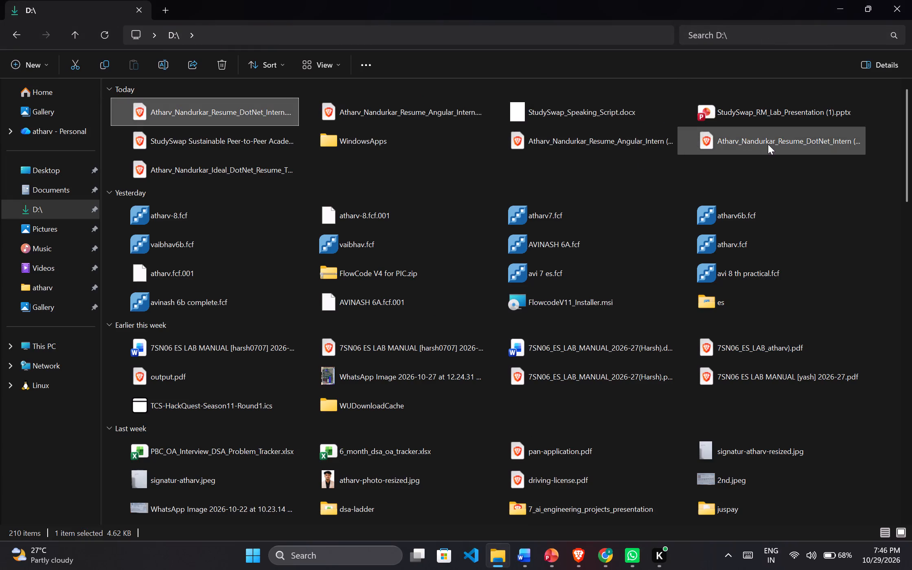
pyautogui.doubleClick(816, 150)
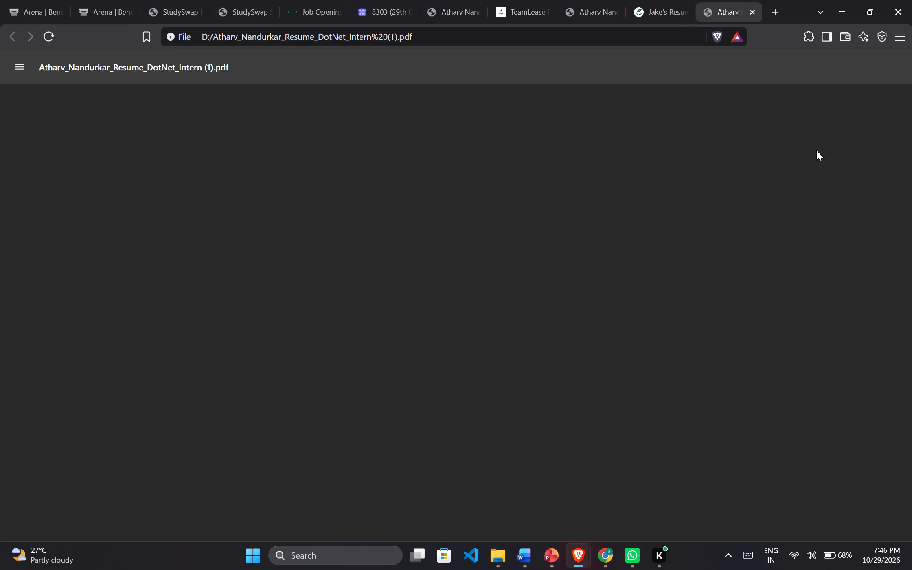
pyautogui.scroll(-1, 422, 232)
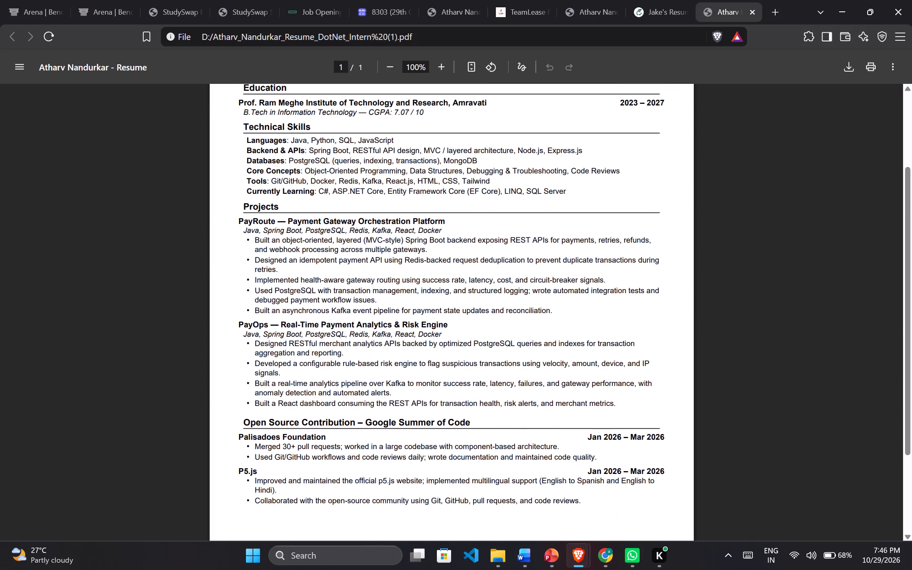
pyautogui.scroll(-1, 422, 232)
pyautogui.click(754, 15)
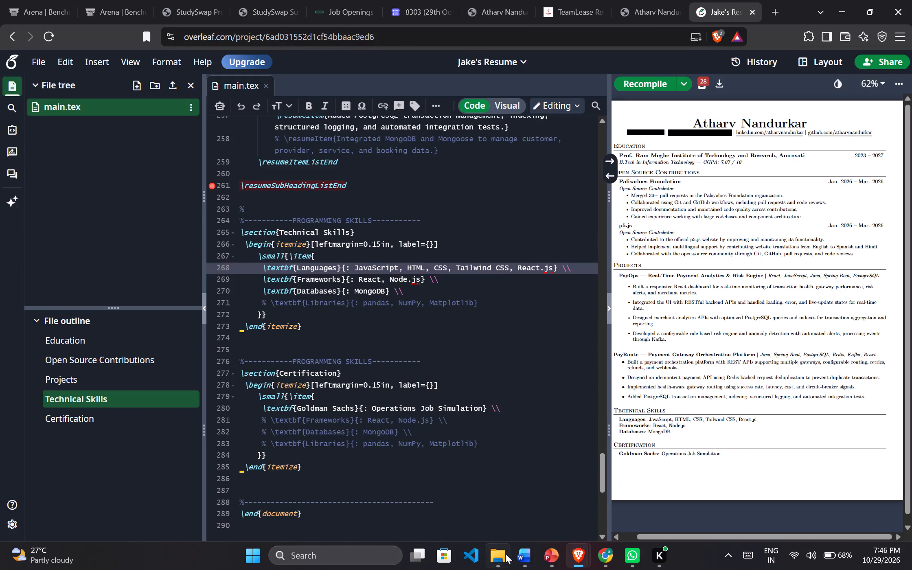
# Open the ideal .NET target resume PDF from drive D and copy the project title "TaskFlow — Task & Project Management Web App (MVC)".
pyautogui.click(503, 557)
pyautogui.doubleClick(237, 167)
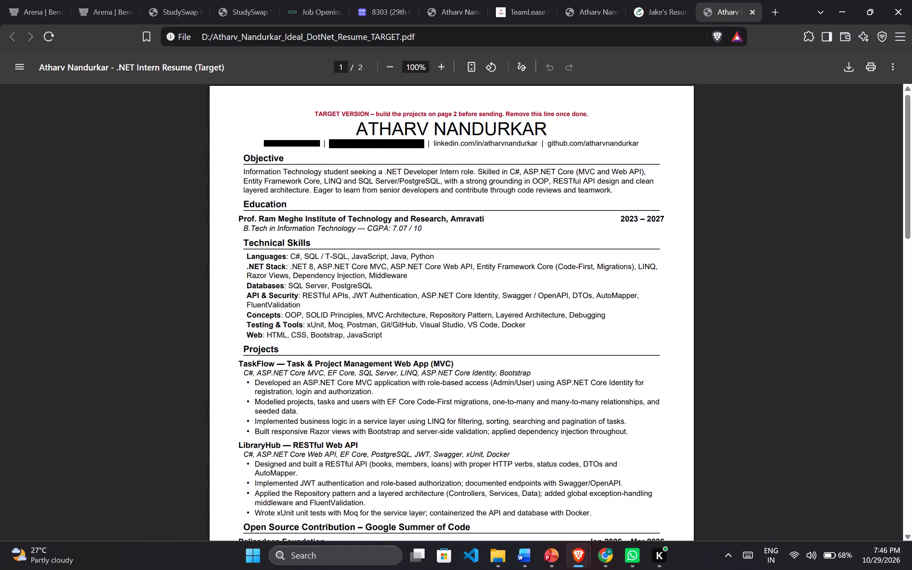
pyautogui.scroll(-1, 300, 224)
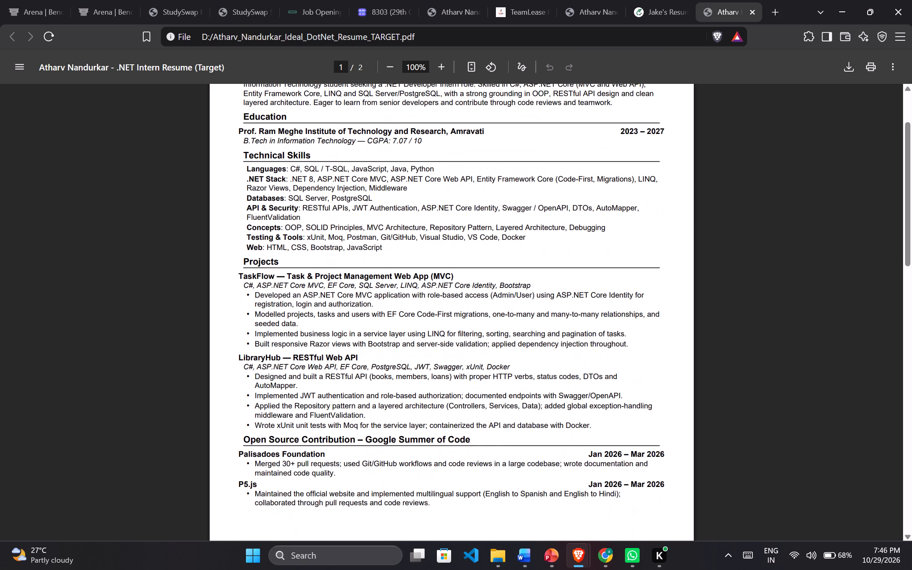
pyautogui.scroll(-1, 300, 224)
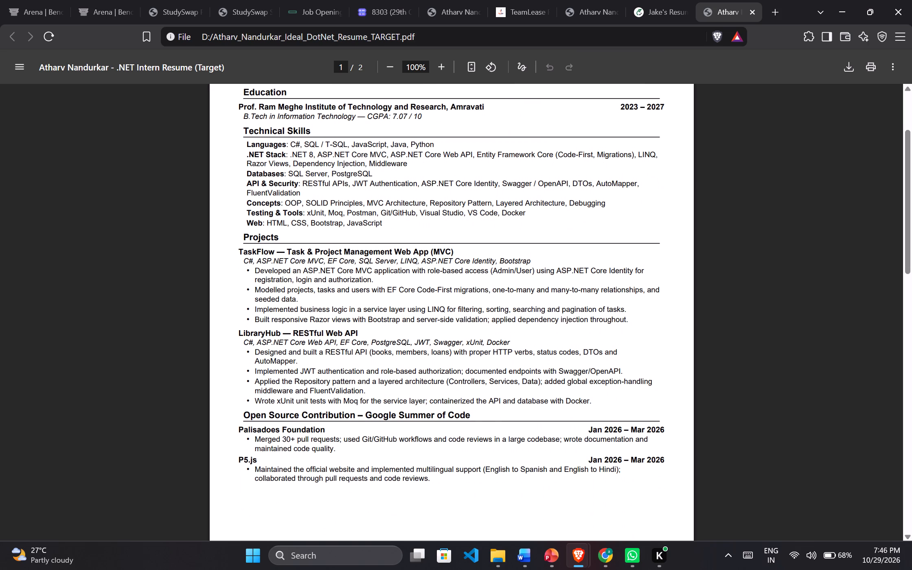
pyautogui.moveTo(239, 250); pyautogui.dragTo(453, 247)
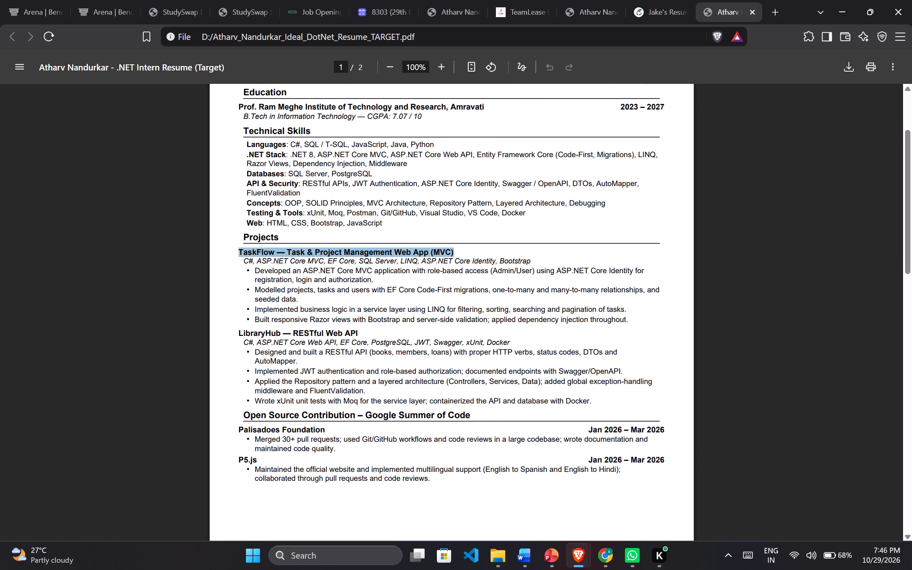
pyautogui.hotkey('ctrl', 'c')
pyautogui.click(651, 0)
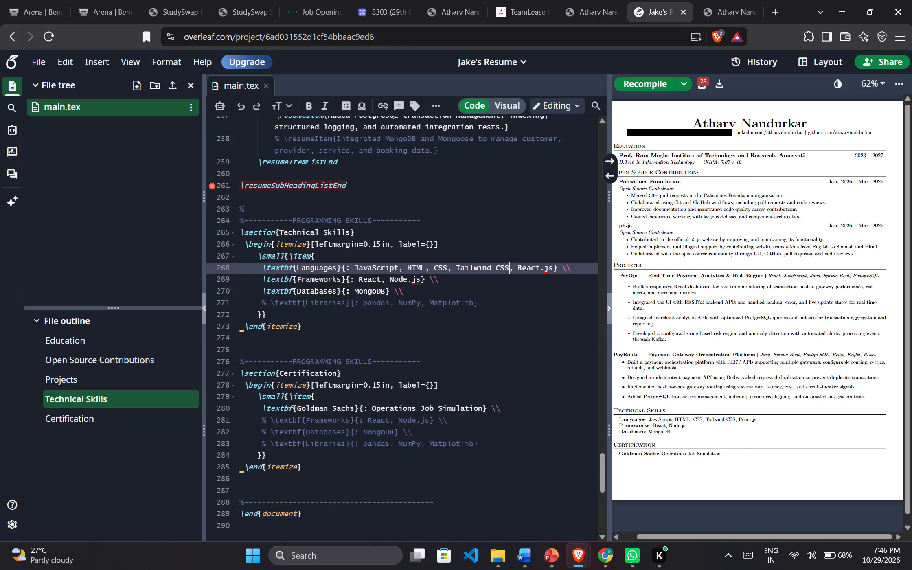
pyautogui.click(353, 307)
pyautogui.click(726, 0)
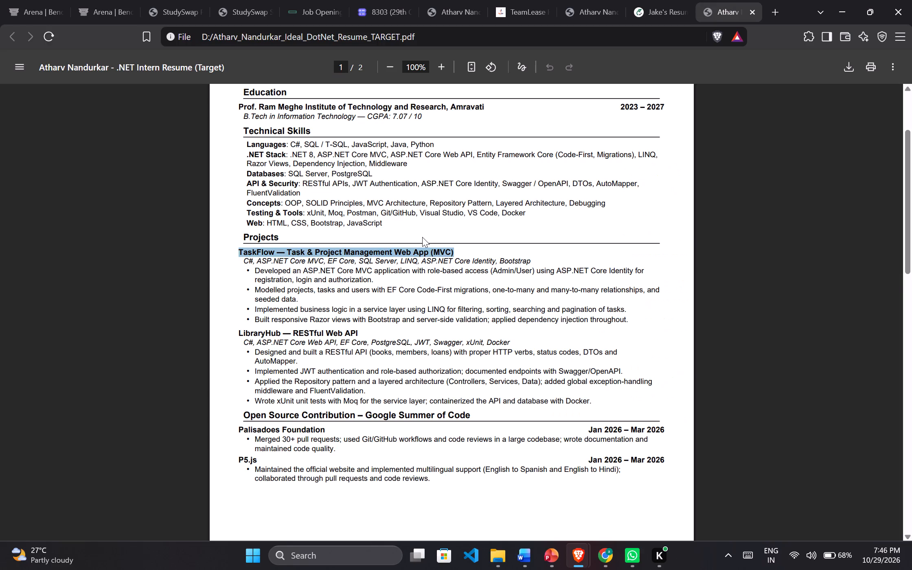
# Check the LinkedIn and GitHub profile links in the target resume's header, closing each page they open.
pyautogui.scroll(-1, 422, 237)
pyautogui.scroll(3, 422, 237)
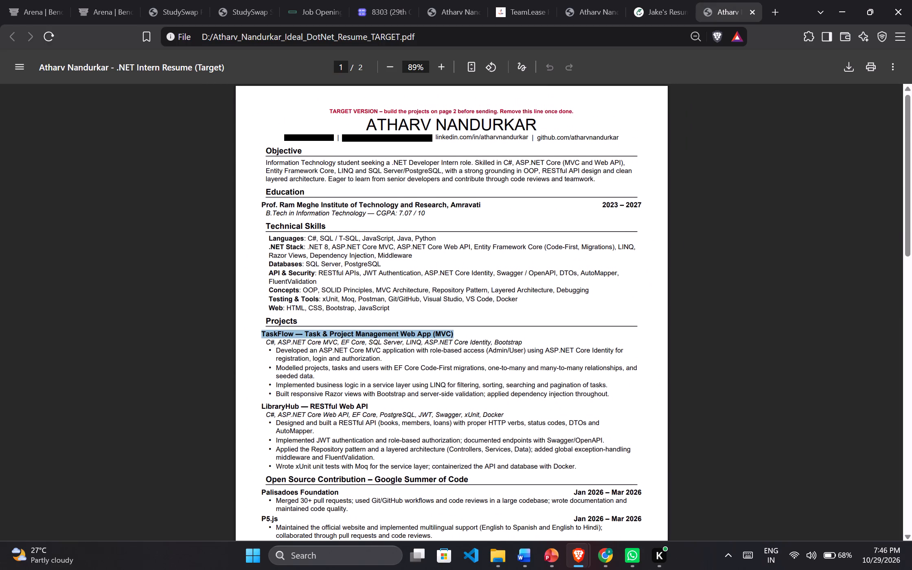
pyautogui.keyDown('ctrl'); pyautogui.click(463, 136); pyautogui.keyUp('ctrl')
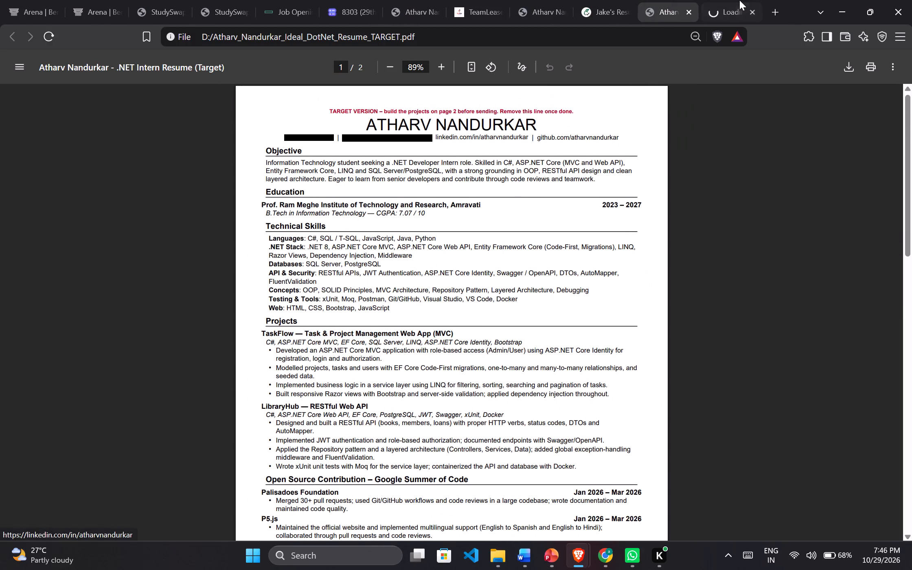
pyautogui.click(741, 0)
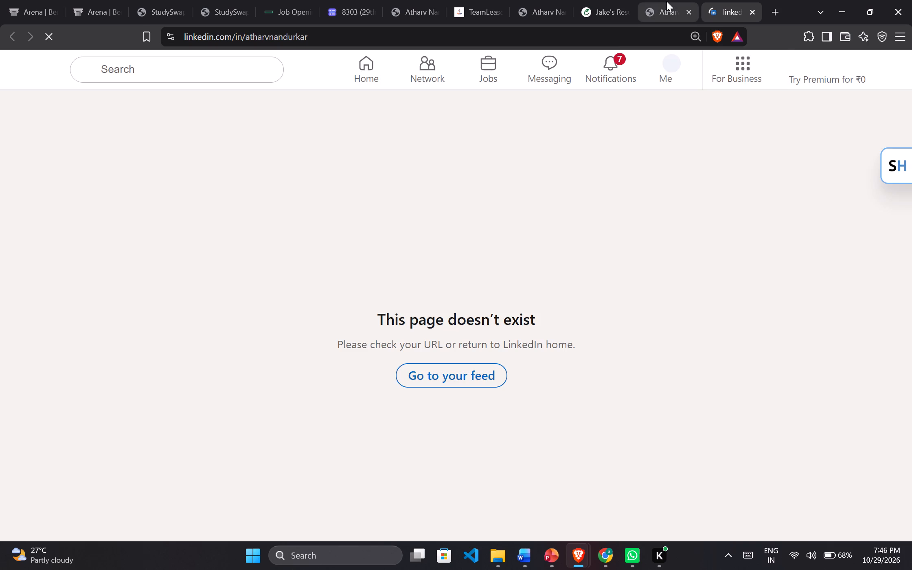
pyautogui.click(752, 12)
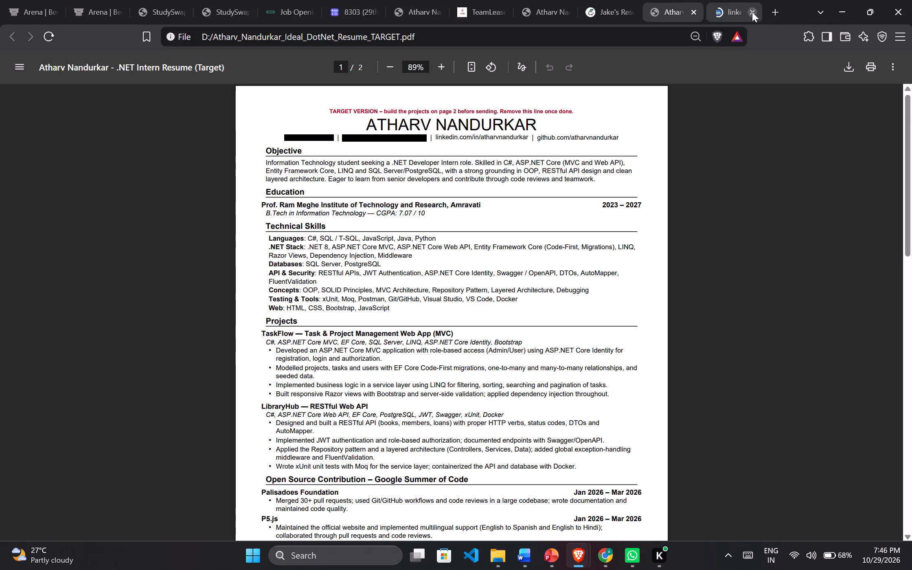
pyautogui.keyDown('ctrl'); pyautogui.click(562, 138); pyautogui.keyUp('ctrl')
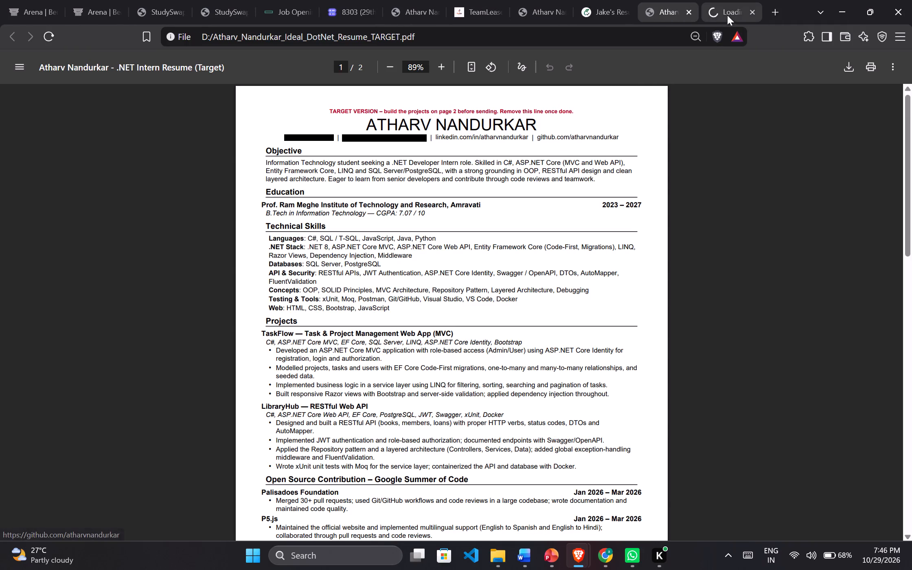
pyautogui.click(738, 8)
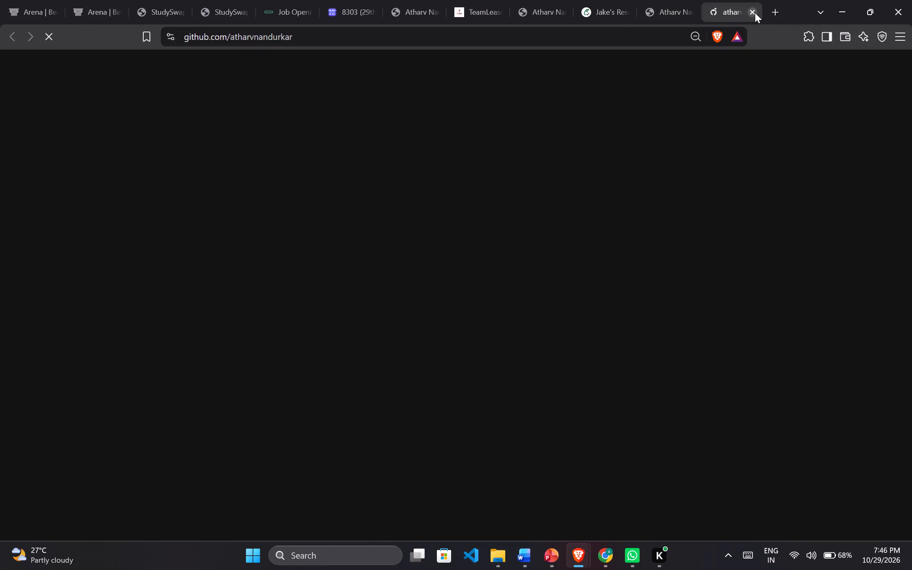
pyautogui.click(755, 13)
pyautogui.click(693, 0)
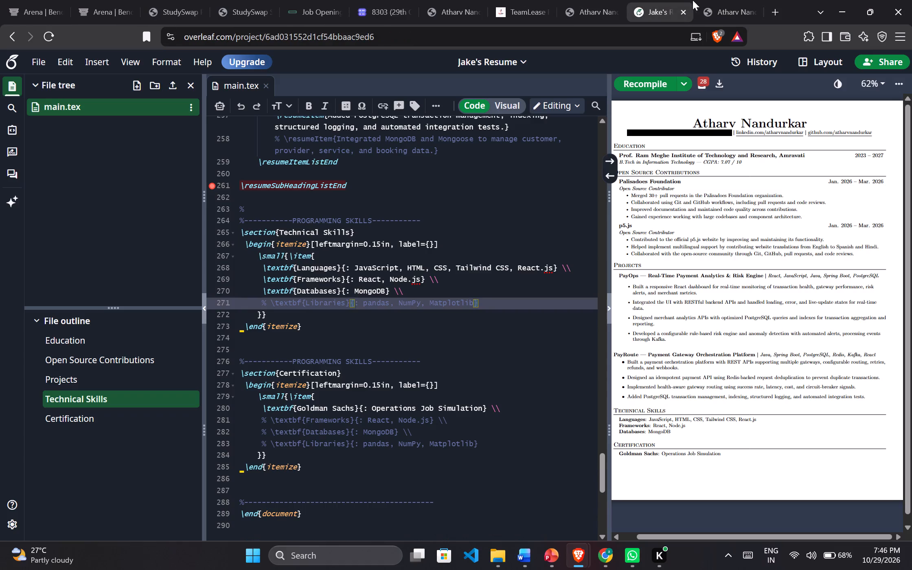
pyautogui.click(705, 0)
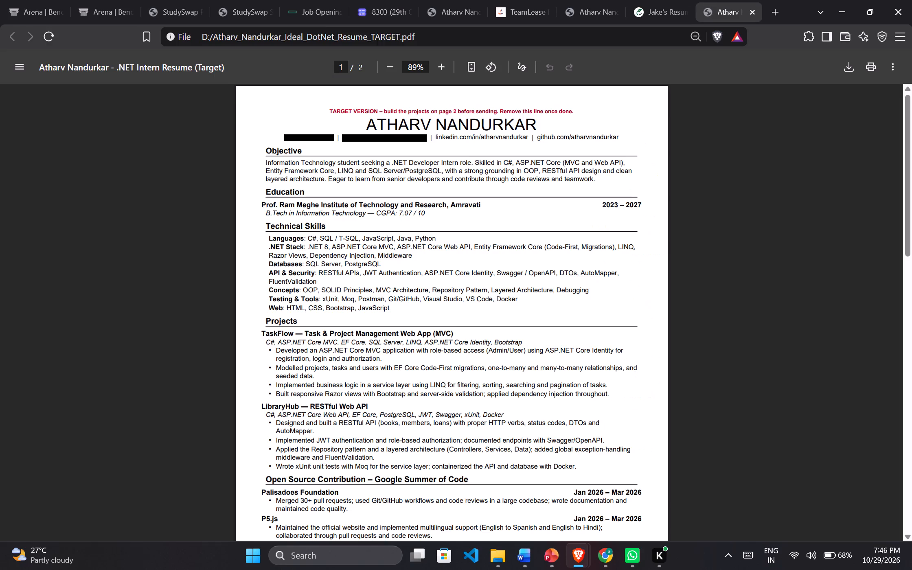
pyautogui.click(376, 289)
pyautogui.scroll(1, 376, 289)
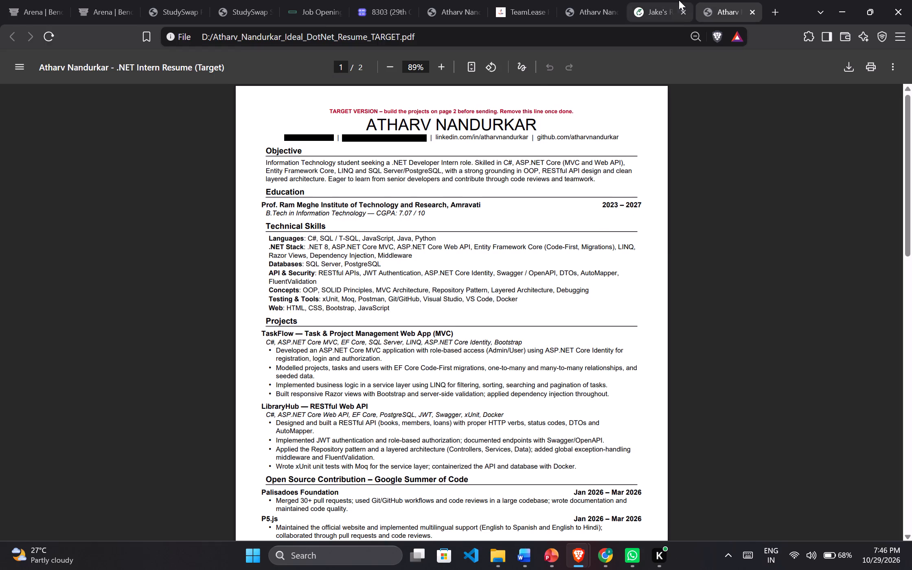
# In Jake's Resume main.tex, replace the PayOps project title with the copied "TaskFlow — Task & Project Management Web App (MVC)", removing leftover characters.
pyautogui.click(679, 0)
pyautogui.click(417, 262)
pyautogui.scroll(1, 417, 262)
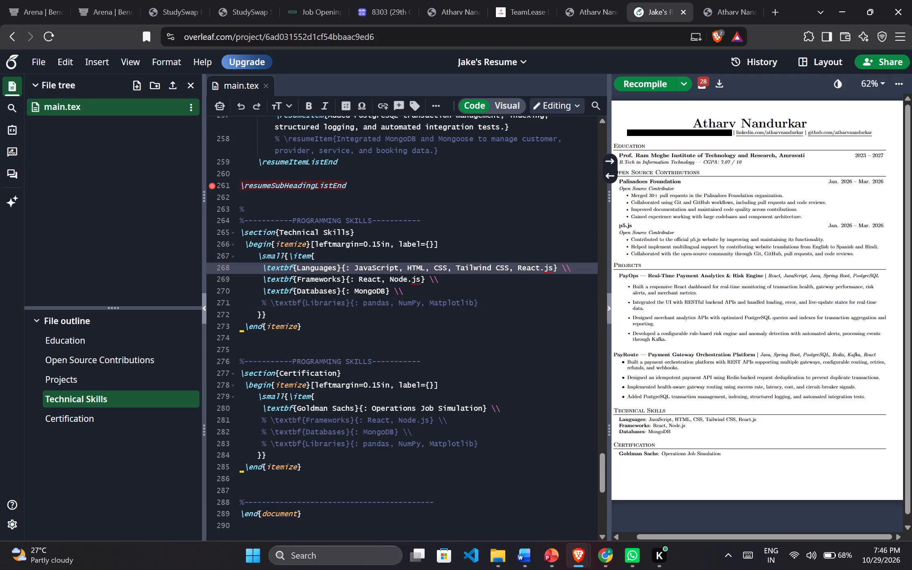
pyautogui.scroll(1, 417, 262)
pyautogui.click(431, 294)
pyautogui.scroll(3, 431, 294)
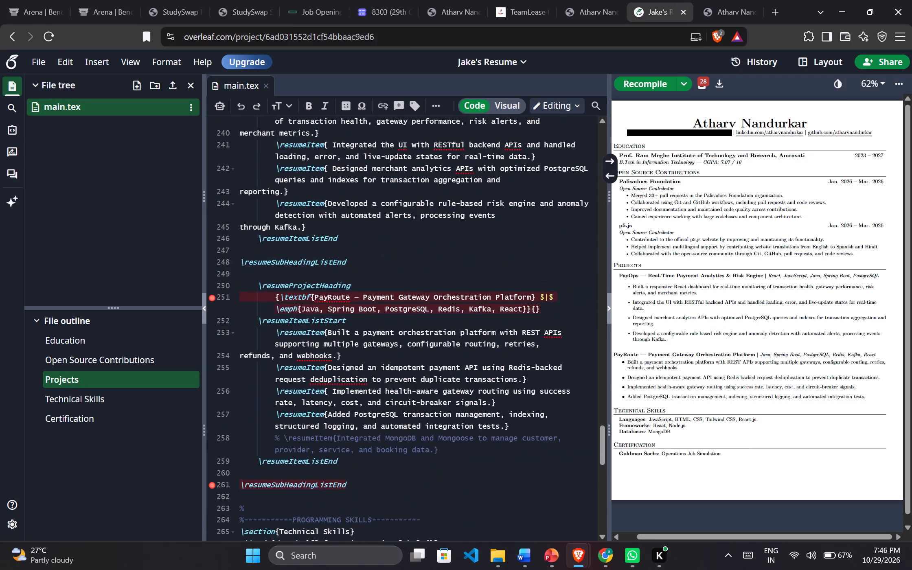
pyautogui.scroll(1, 388, 262)
pyautogui.scroll(1, 414, 336)
pyautogui.scroll(-1, 414, 336)
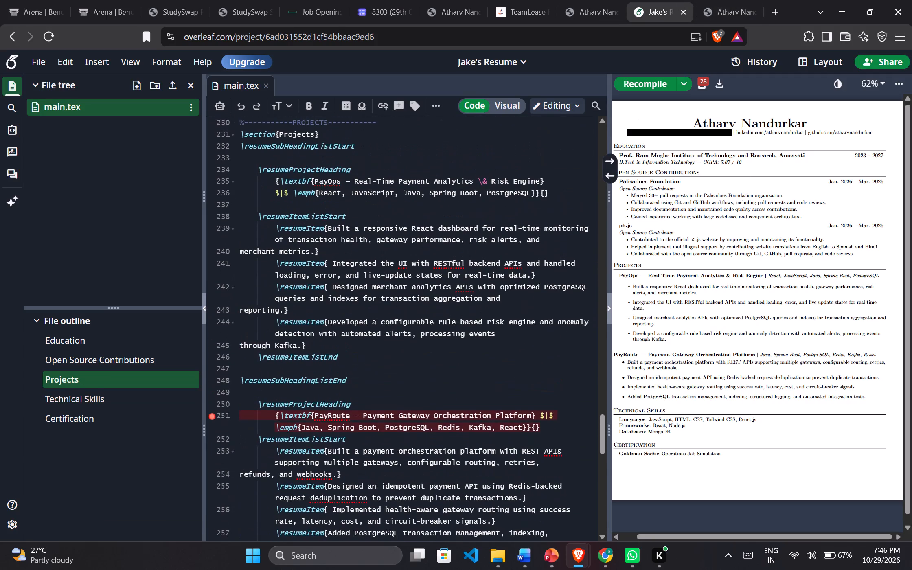
pyautogui.scroll(-1, 414, 336)
pyautogui.click(531, 379)
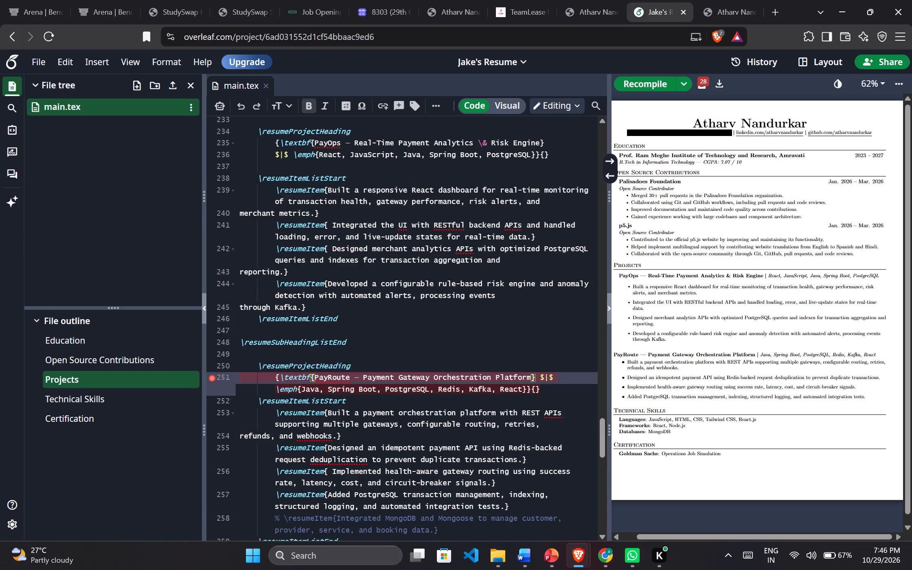
pyautogui.scroll(2, 531, 379)
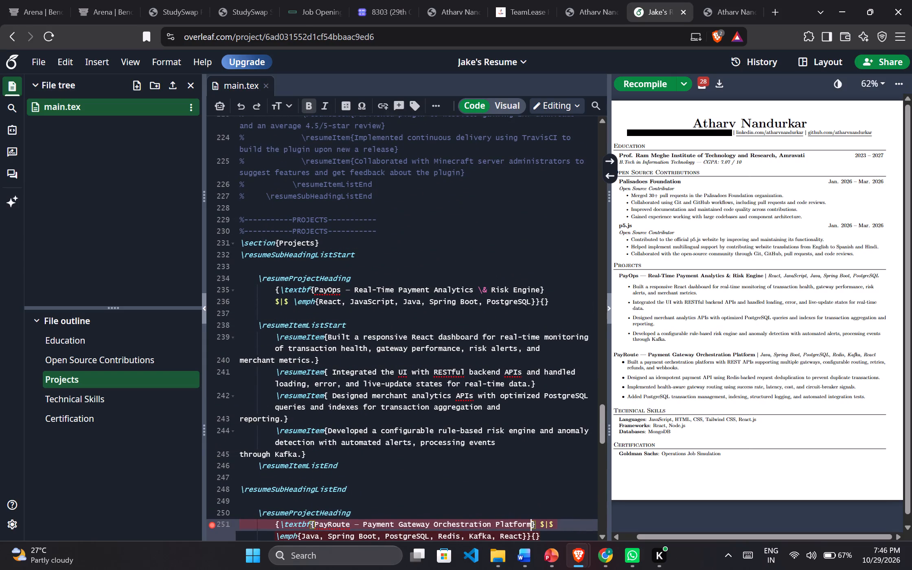
pyautogui.moveTo(537, 290); pyautogui.dragTo(310, 291)
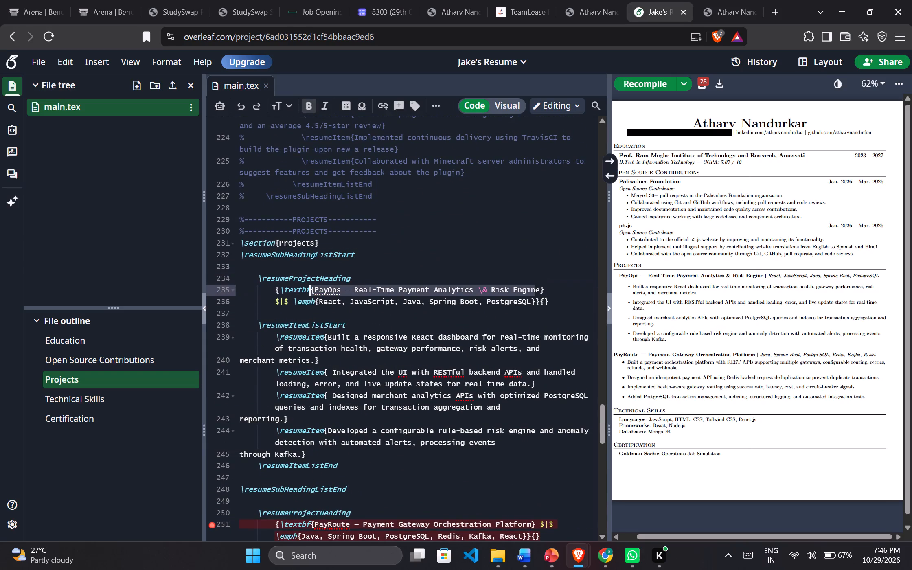
pyautogui.moveTo(310, 291); pyautogui.dragTo(317, 289)
pyautogui.hotkey('ctrl', 'v')
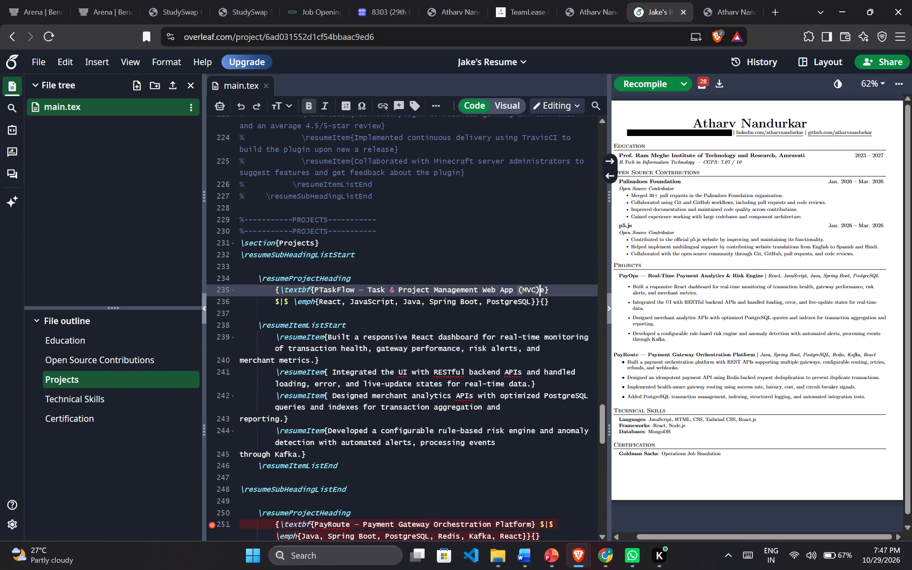
pyautogui.press('Right')
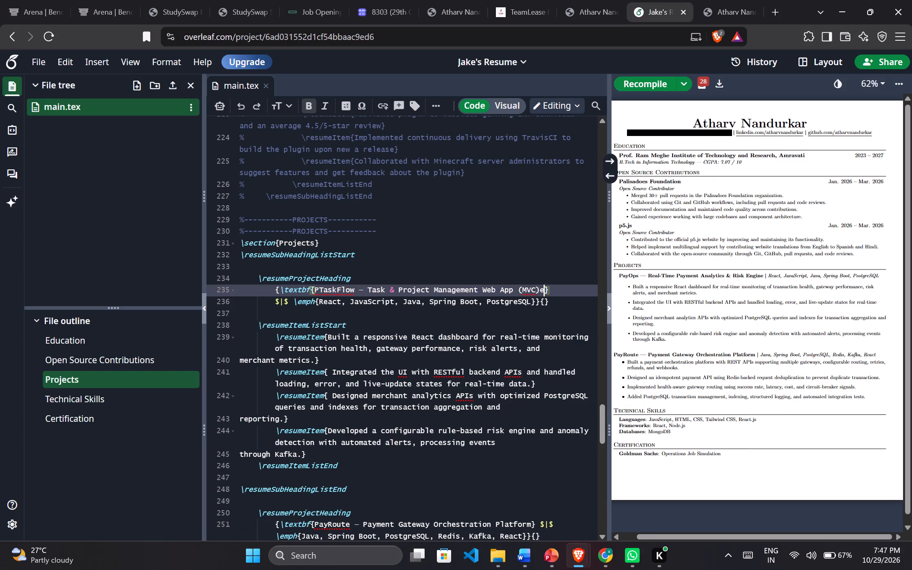
pyautogui.press('BackSpace')
pyautogui.click(319, 287)
pyautogui.press('BackSpace')
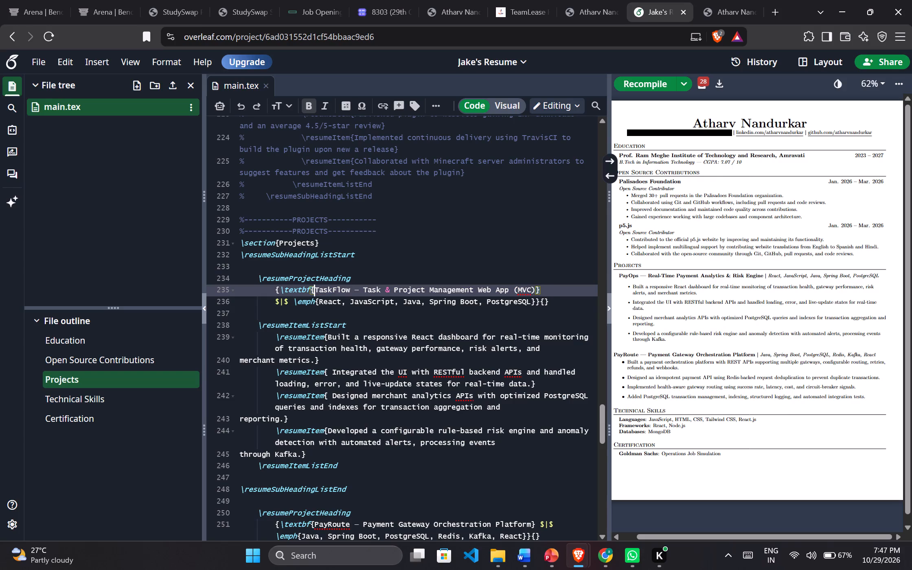
# Recompile the resume with the new TaskFlow project title.
pyautogui.click(653, 86)
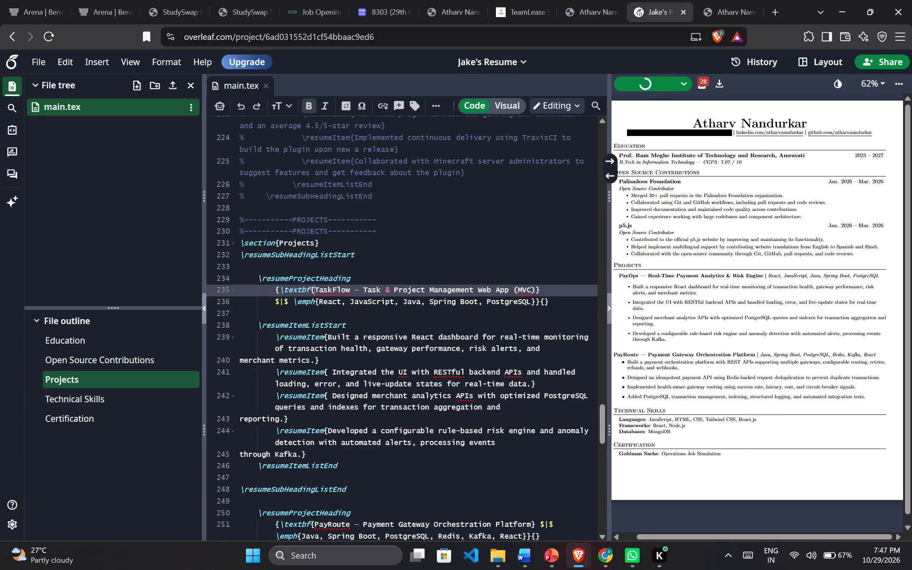
# Insert a forward slash directly before the ampersand in the TaskFlow project title.
pyautogui.click(388, 294)
pyautogui.press('Left')
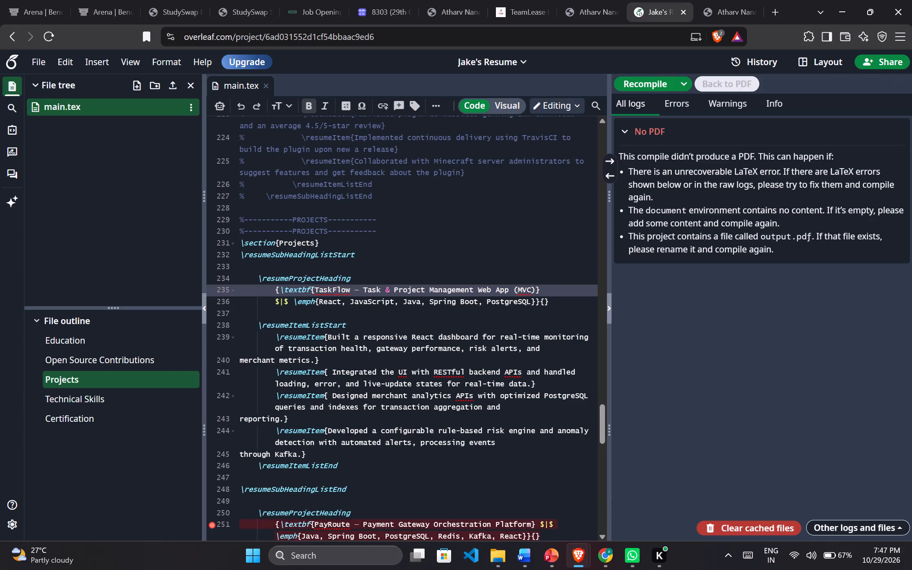
pyautogui.press('/')
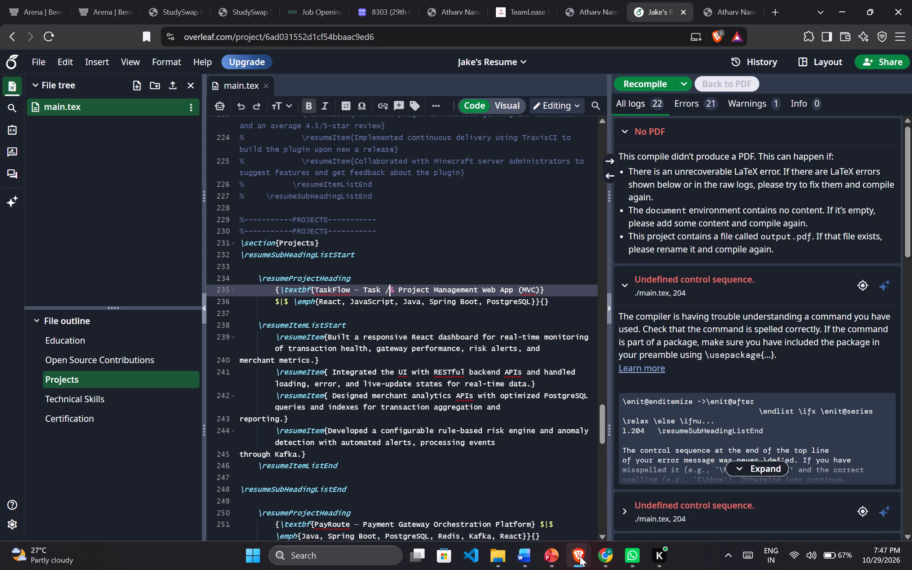
# Replace the slash before the ampersand in the TaskFlow title with a backslash, as in ChatGPT's LaTeX code, and recompile.
pyautogui.click(618, 509)
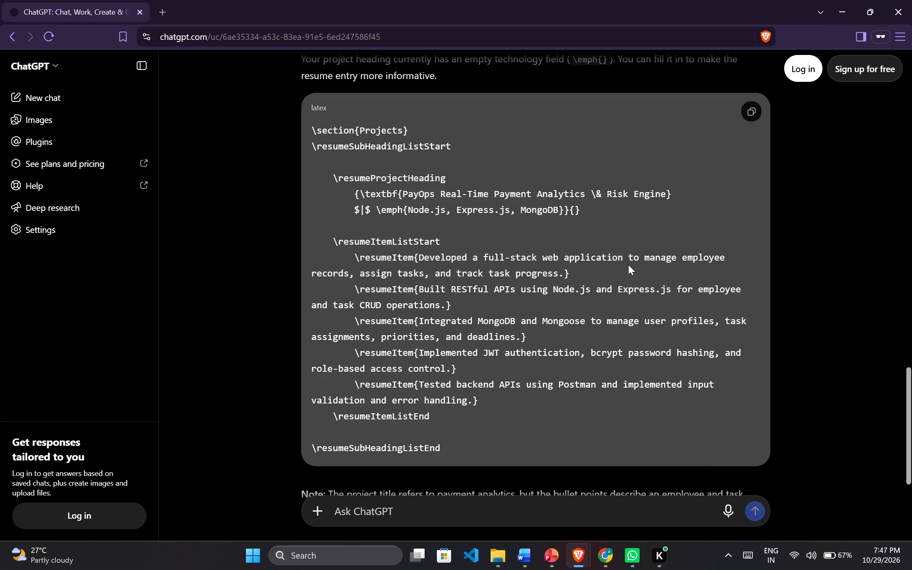
pyautogui.click(842, 0)
pyautogui.press('BackSpace')
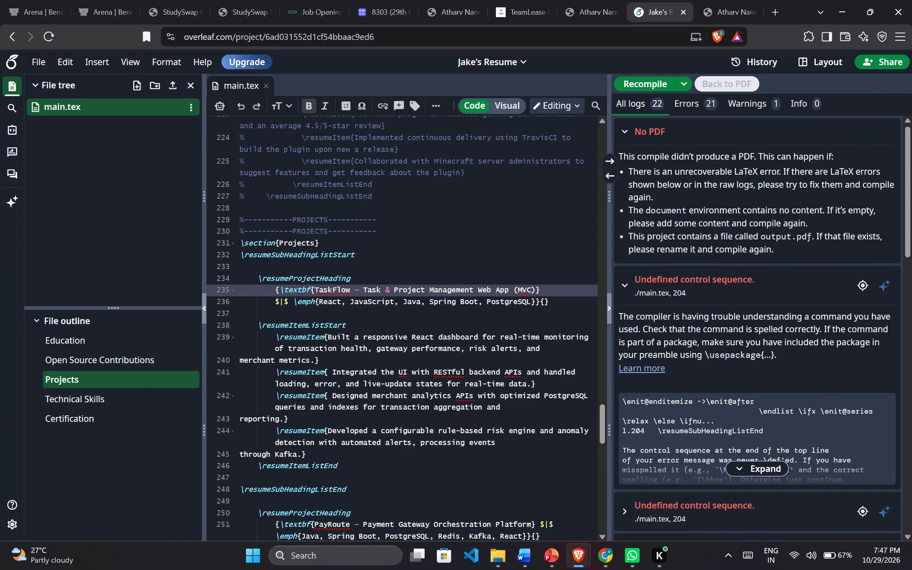
pyautogui.press('\\')
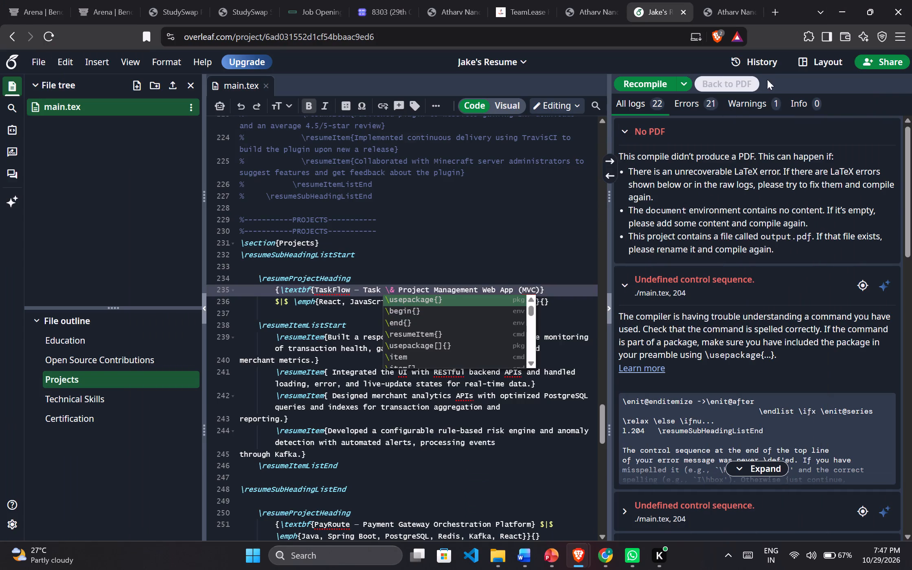
pyautogui.click(632, 81)
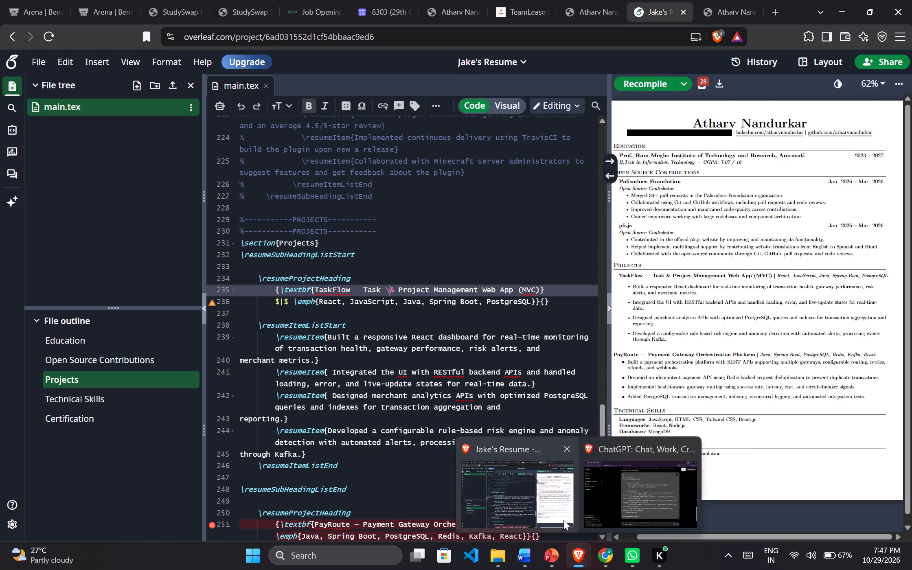
pyautogui.click(548, 511)
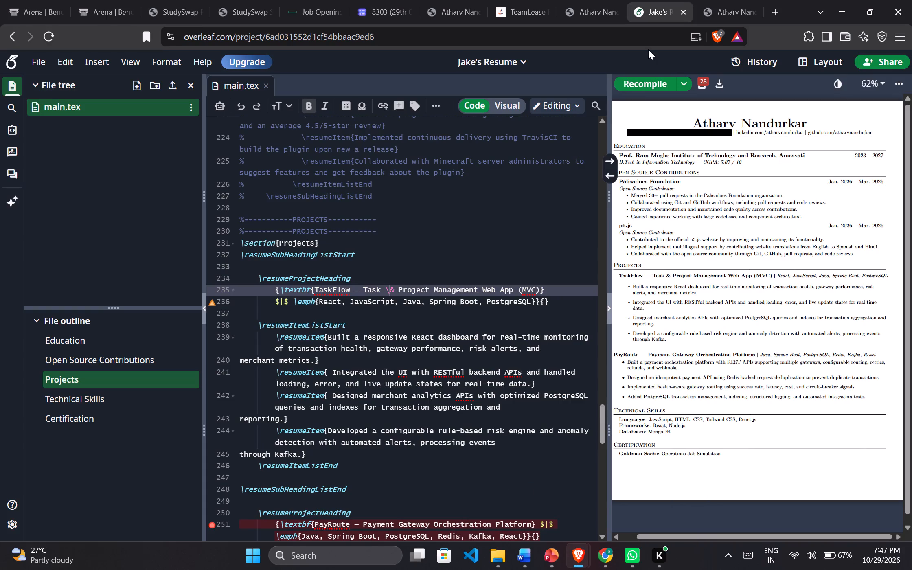
# Copy TaskFlow's technology line, from C# through Bootstrap, from the target resume PDF.
pyautogui.click(714, 0)
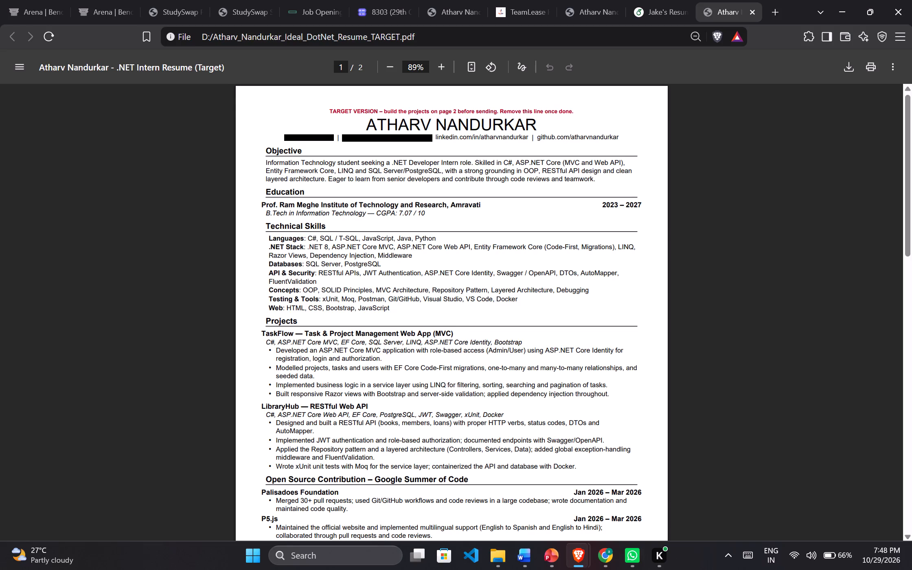
pyautogui.scroll(-1, 358, 336)
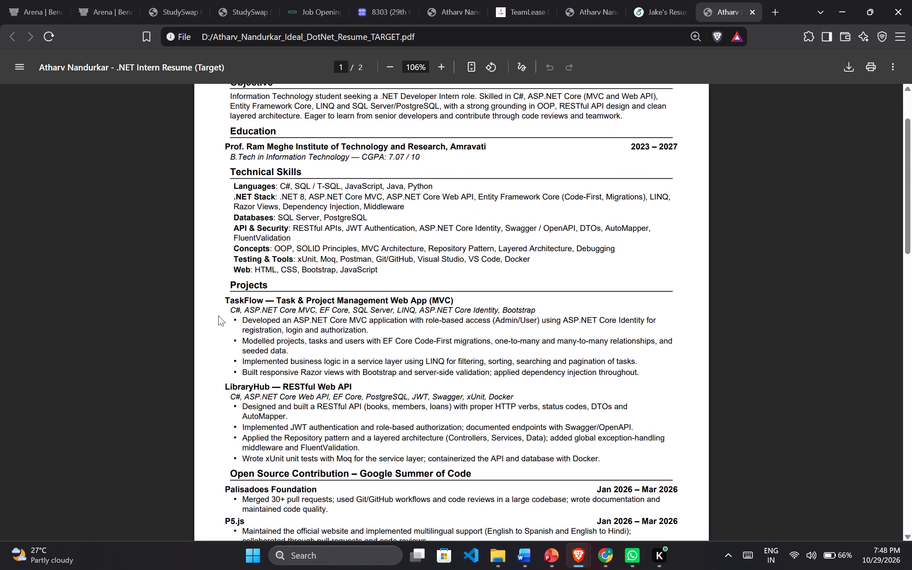
pyautogui.moveTo(231, 309); pyautogui.dragTo(443, 318)
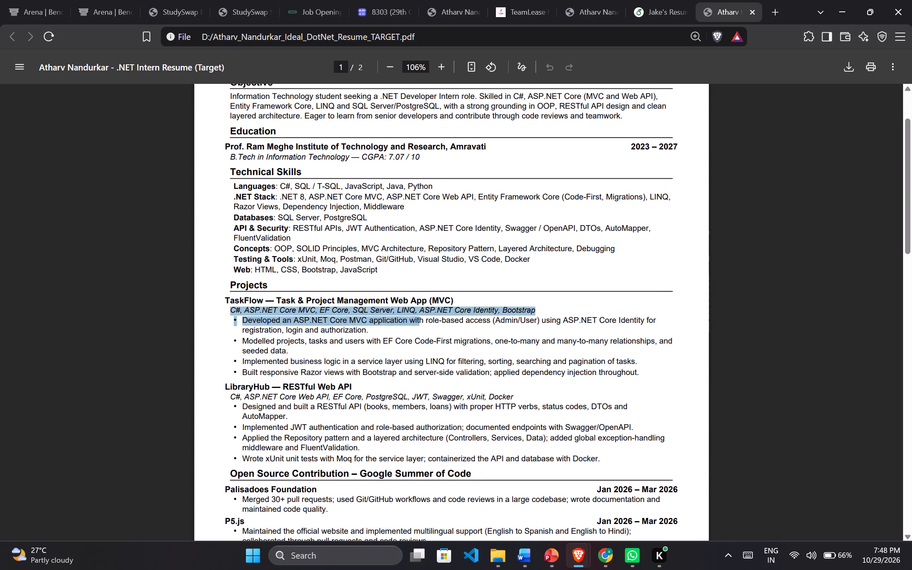
pyautogui.moveTo(443, 318); pyautogui.dragTo(559, 300)
pyautogui.hotkey('ctrl', 'c')
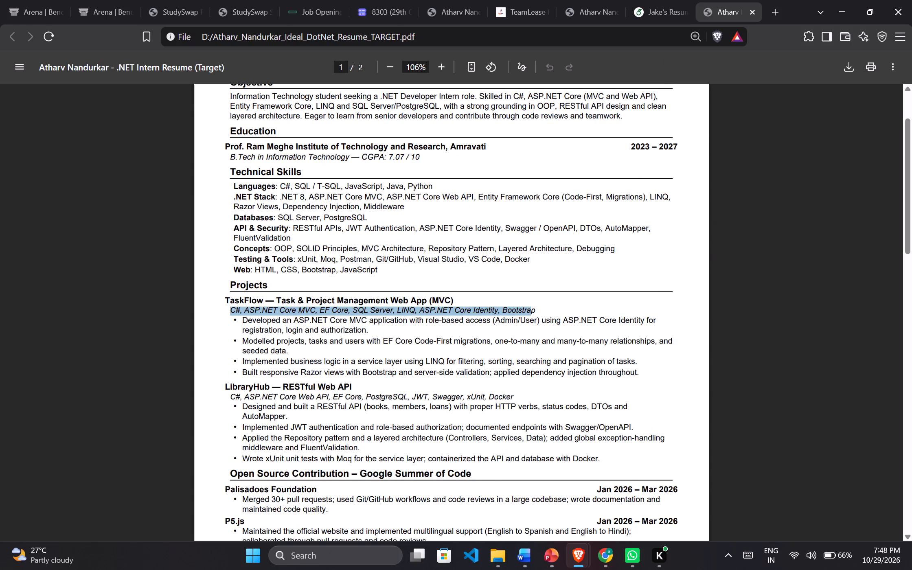
# In main.tex, replace the React-to-PostgreSQL list in TaskFlow's \emph braces with the copied "C#, ASP.NET Core MVC, EF Core, SQL Server, LINQ, ASP.NET Core Identity, Bootstrap" and recompile.
pyautogui.click(635, 0)
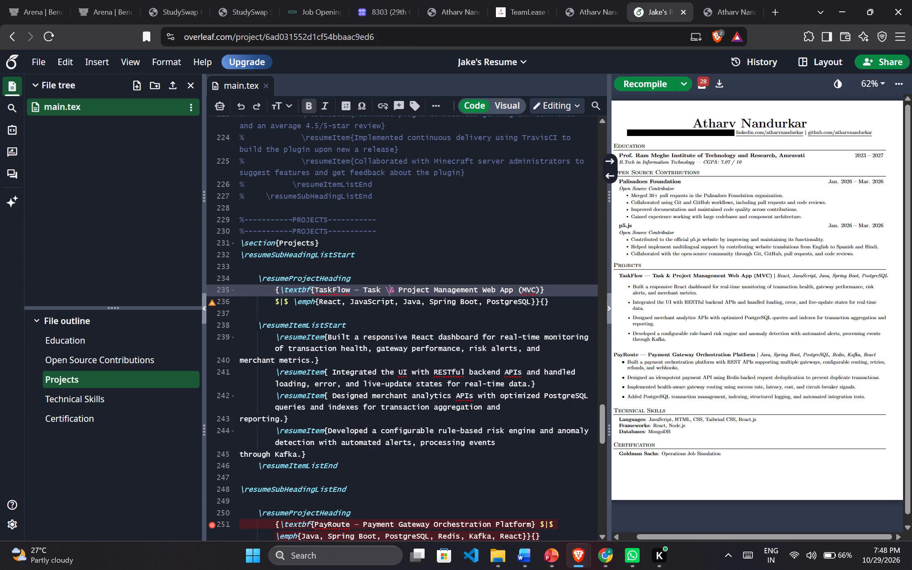
pyautogui.click(341, 296)
pyautogui.click(536, 303)
pyautogui.press('Left')
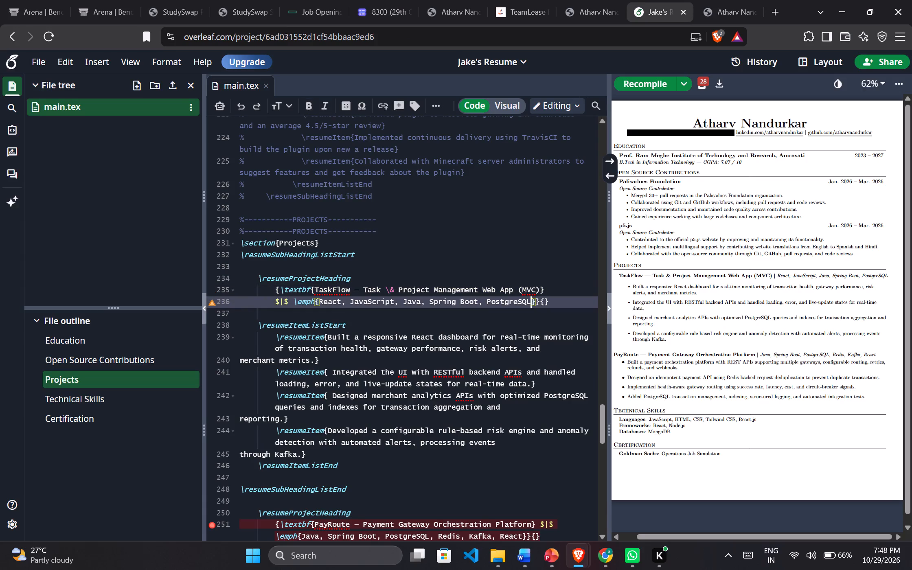
pyautogui.press('BackSpace')
pyautogui.press('BackSpace')
pyautogui.press('BackSpace')
pyautogui.press('BackSpace')
pyautogui.press('BackSpace')
pyautogui.press('BackSpace')
pyautogui.press('BackSpace')
pyautogui.press('BackSpace')
pyautogui.press('BackSpace')
pyautogui.press('BackSpace')
pyautogui.press('BackSpace')
pyautogui.press('BackSpace')
pyautogui.press('BackSpace')
pyautogui.press('BackSpace')
pyautogui.press('BackSpace')
pyautogui.press('BackSpace')
pyautogui.press('BackSpace')
pyautogui.press('BackSpace')
pyautogui.press('BackSpace')
pyautogui.press('BackSpace')
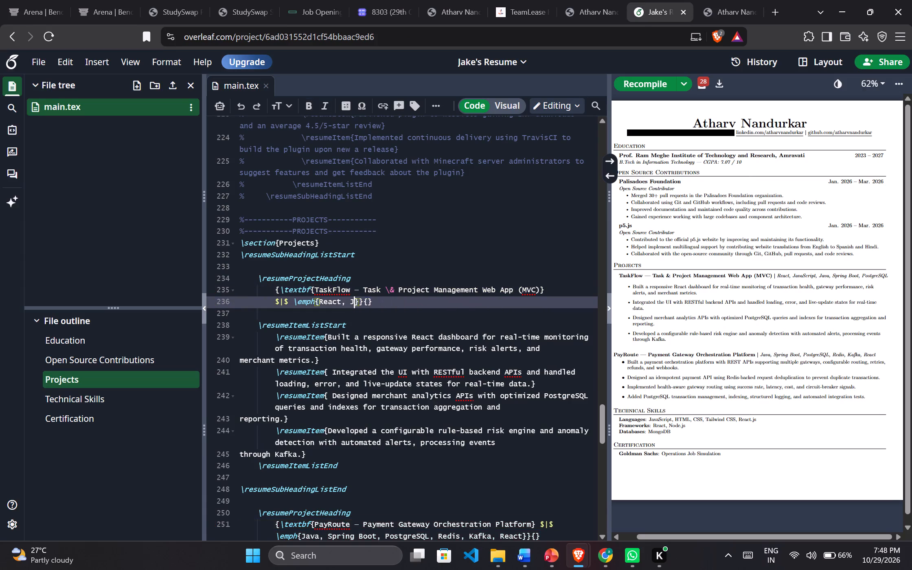
pyautogui.press('BackSpace')
pyautogui.press('BackSpace')
pyautogui.hotkey('ctrl', 'v')
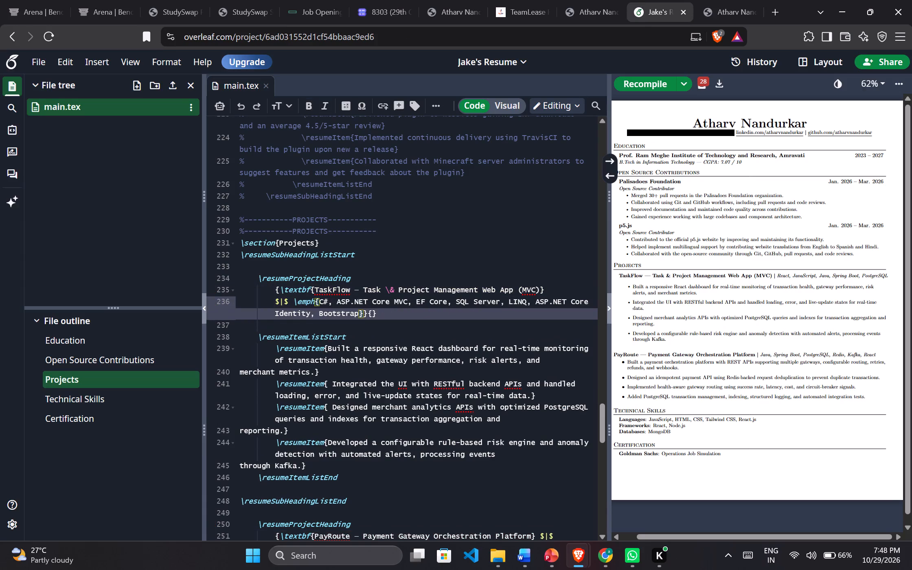
pyautogui.click(653, 76)
pyautogui.click(649, 83)
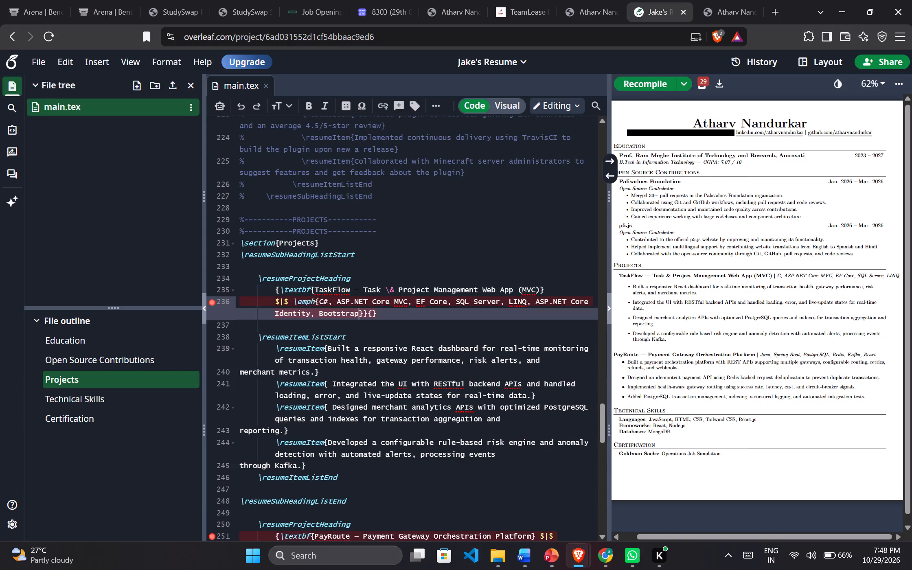
pyautogui.hscroll(-1, 788, 328)
# Move TaskFlow's technology list out of the \emph braces into the empty braces at the end of the heading, and recompile.
pyautogui.click(383, 318)
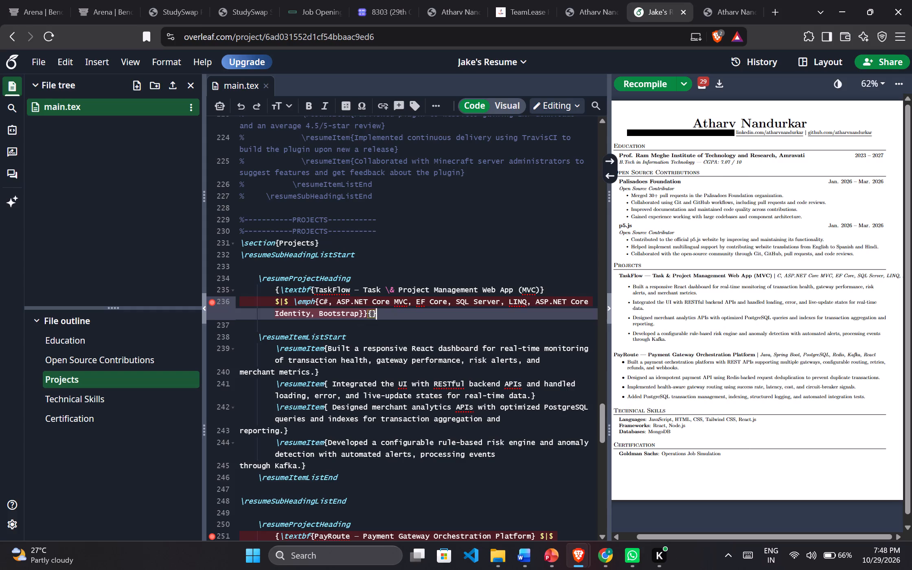
pyautogui.click(359, 313)
pyautogui.moveTo(359, 313); pyautogui.dragTo(320, 304)
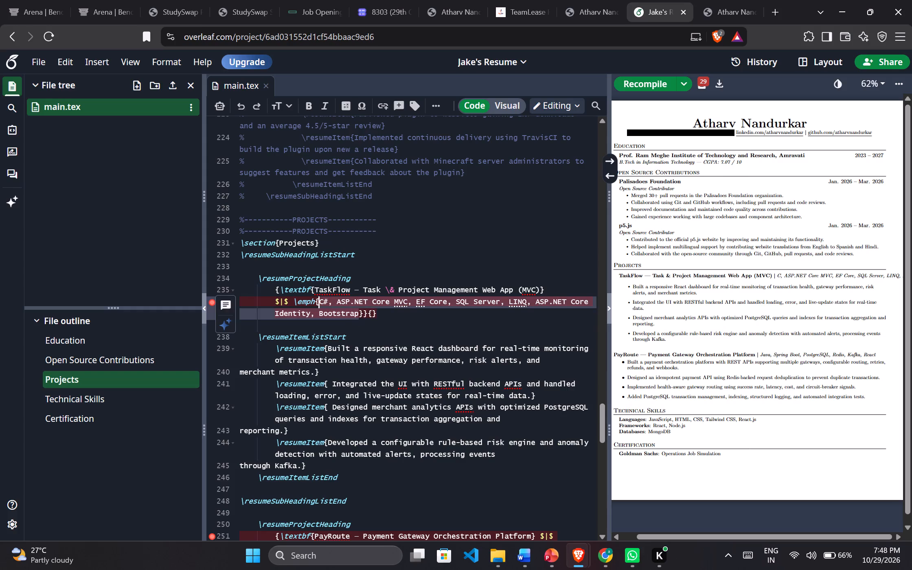
pyautogui.hotkey('ctrl', 'c')
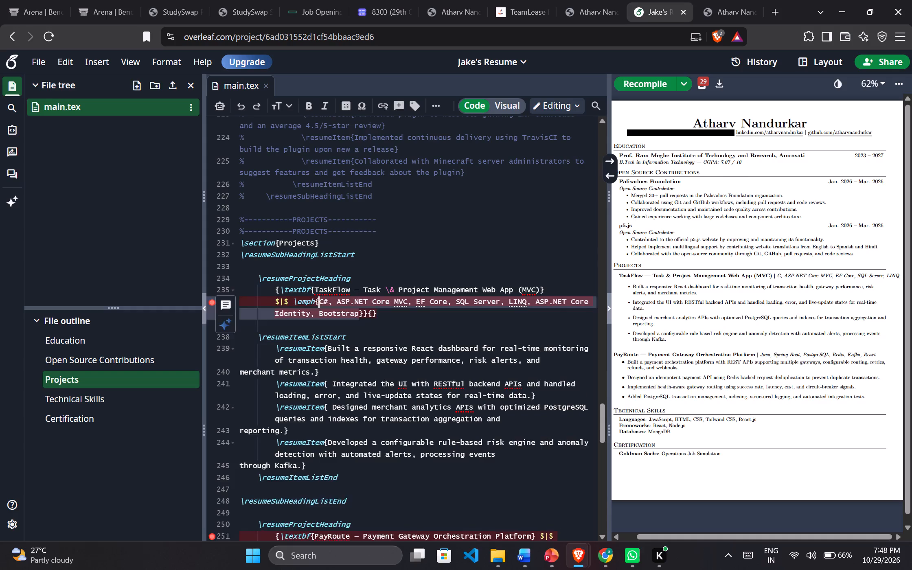
pyautogui.press('BackSpace')
pyautogui.press('Right')
pyautogui.press('Right')
pyautogui.press('Right')
pyautogui.press('Right')
pyautogui.press('Left')
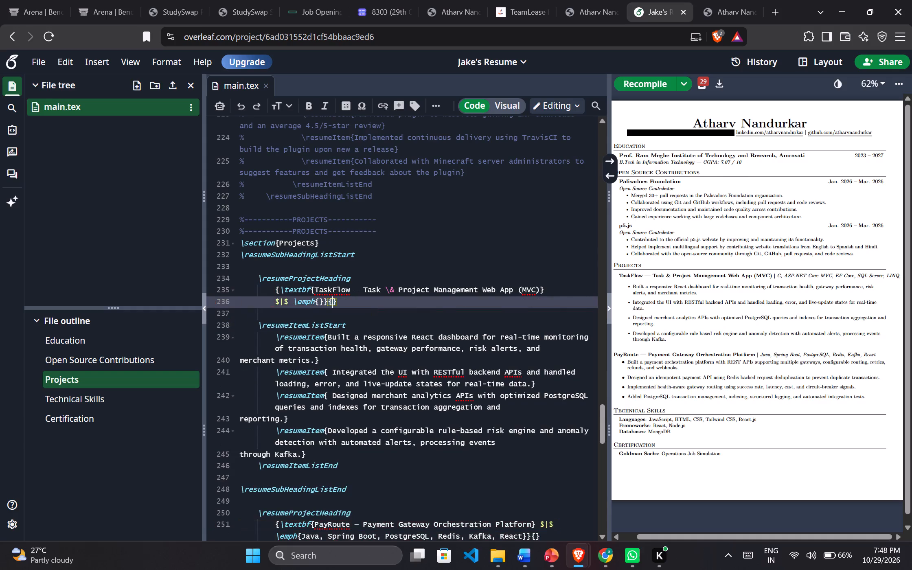
pyautogui.hotkey('ctrl', 'v')
pyautogui.click(680, 85)
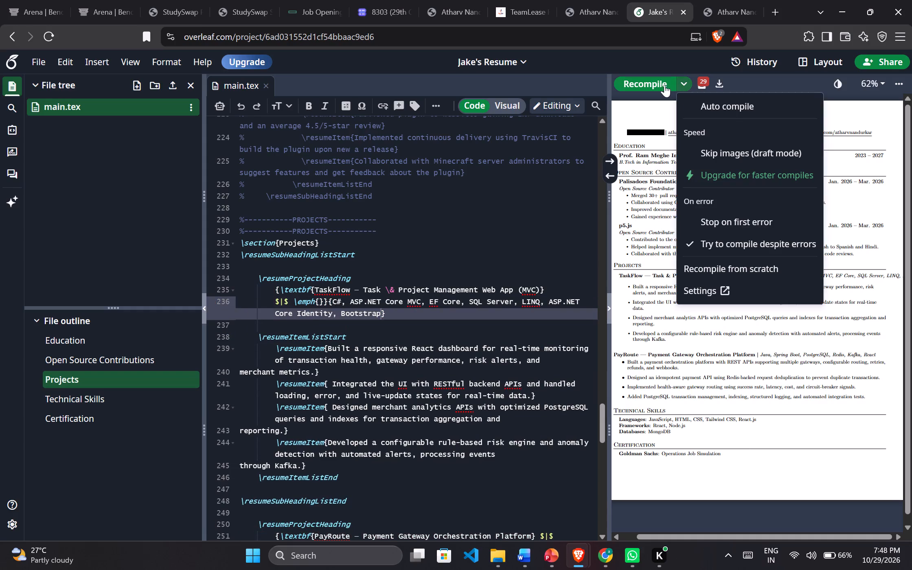
pyautogui.click(664, 85)
pyautogui.click(664, 85)
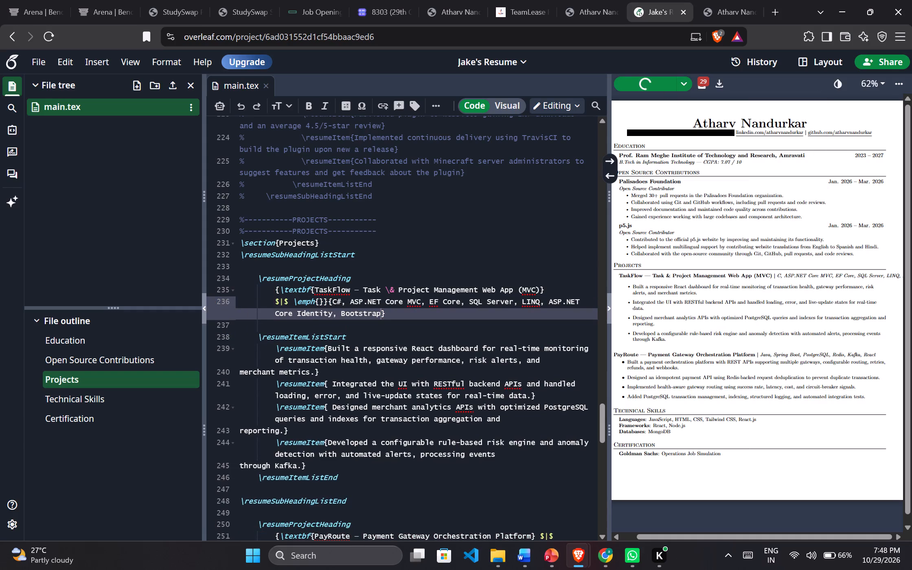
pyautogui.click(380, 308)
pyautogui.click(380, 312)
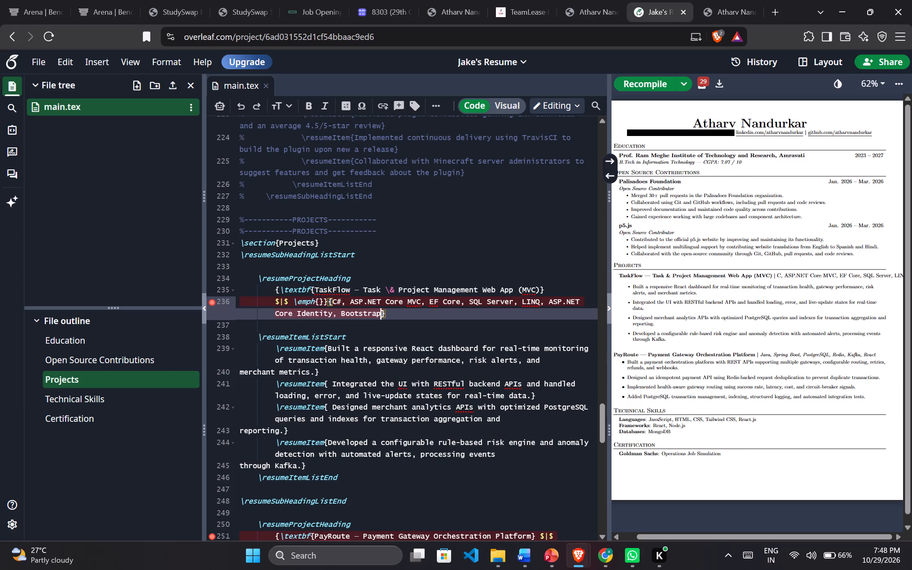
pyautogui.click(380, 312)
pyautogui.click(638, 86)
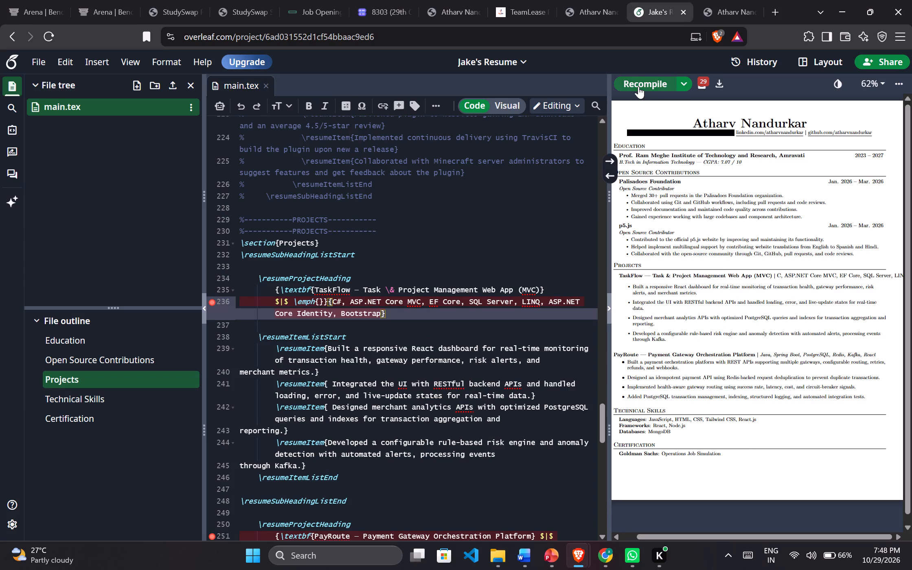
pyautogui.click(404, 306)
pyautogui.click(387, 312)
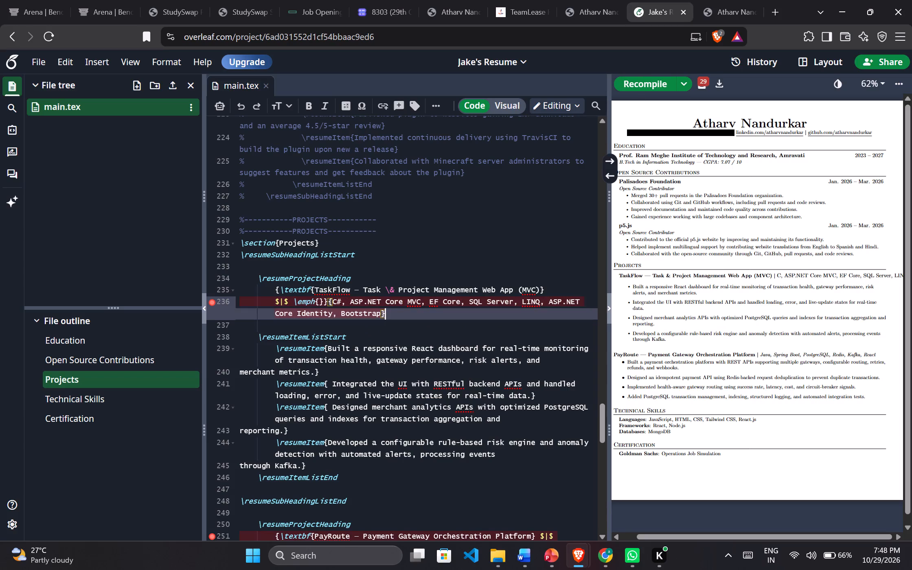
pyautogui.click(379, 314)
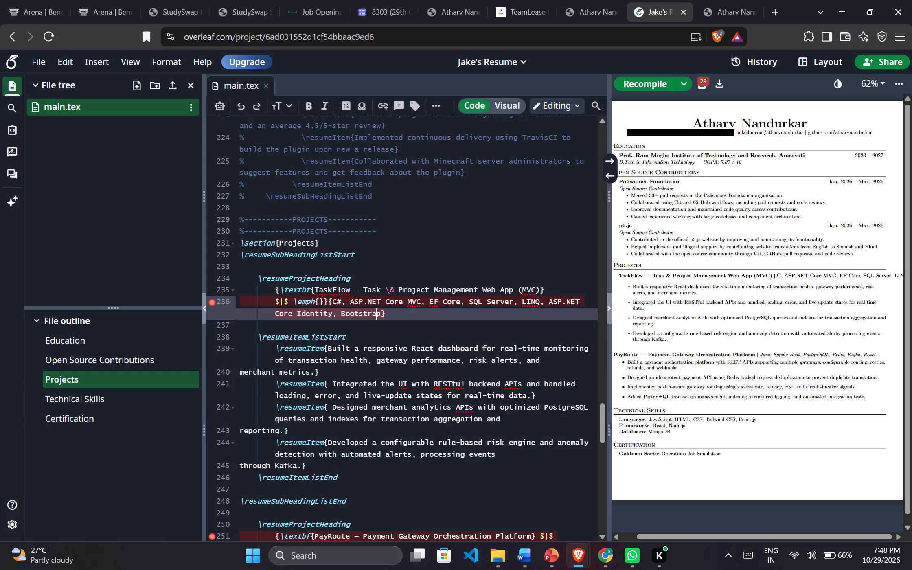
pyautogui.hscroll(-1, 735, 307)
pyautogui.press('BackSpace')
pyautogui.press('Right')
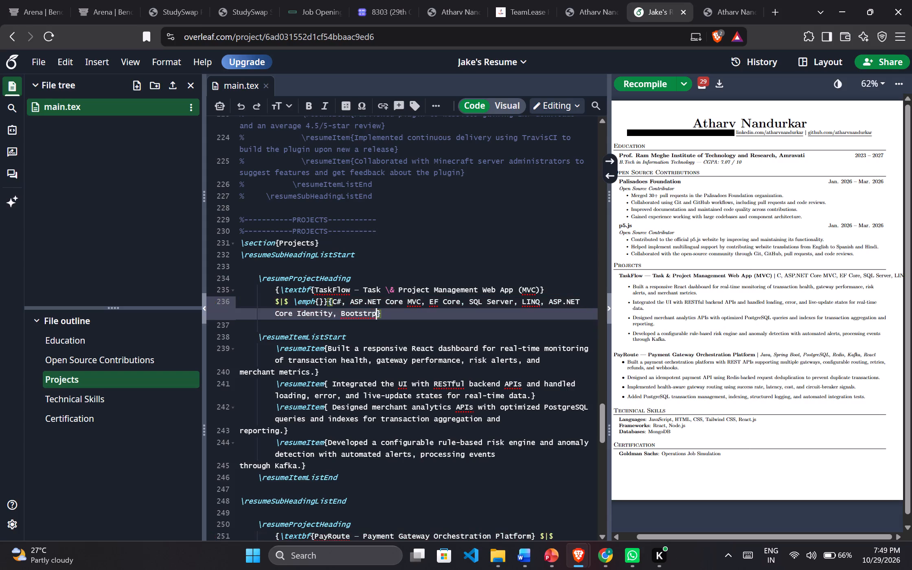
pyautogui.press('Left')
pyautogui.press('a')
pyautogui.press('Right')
# Remove EF Core and SQL Server from TaskFlow's technology list, keeping C#, ASP.NET Core MVC, LINQ, ASP.NET Core Identity and Bootstrap, and recompile.
pyautogui.click(521, 301)
pyautogui.press('Left')
pyautogui.press('Left')
pyautogui.press('BackSpace')
pyautogui.press('BackSpace')
pyautogui.press('BackSpace')
pyautogui.press('BackSpace')
pyautogui.press('BackSpace')
pyautogui.press('BackSpace')
pyautogui.press('BackSpace')
pyautogui.press('BackSpace')
pyautogui.press('BackSpace')
pyautogui.press('BackSpace')
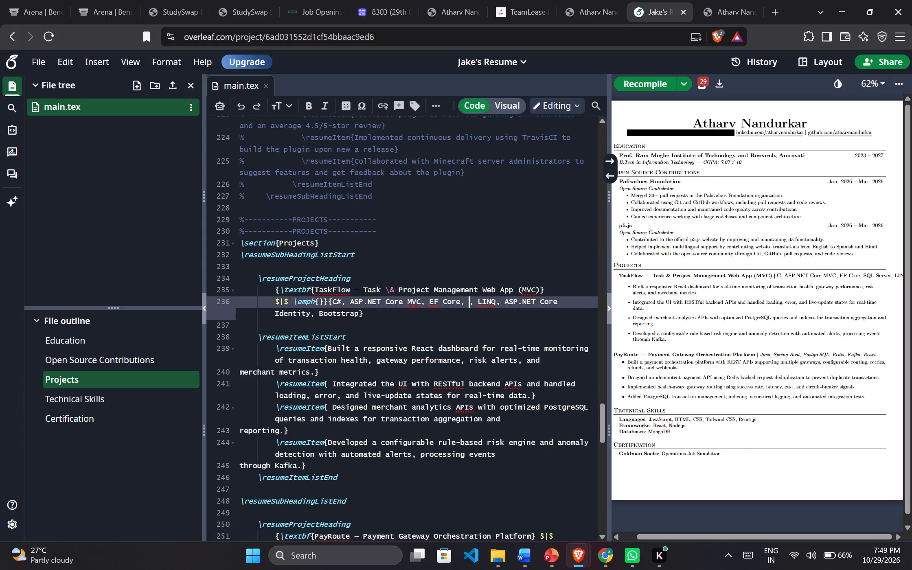
pyautogui.press('BackSpace')
pyautogui.press('BackSpace')
pyautogui.press('BackSpace')
pyautogui.press('BackSpace')
pyautogui.press('BackSpace')
pyautogui.press('BackSpace')
pyautogui.press('BackSpace')
pyautogui.press('BackSpace')
pyautogui.press('BackSpace')
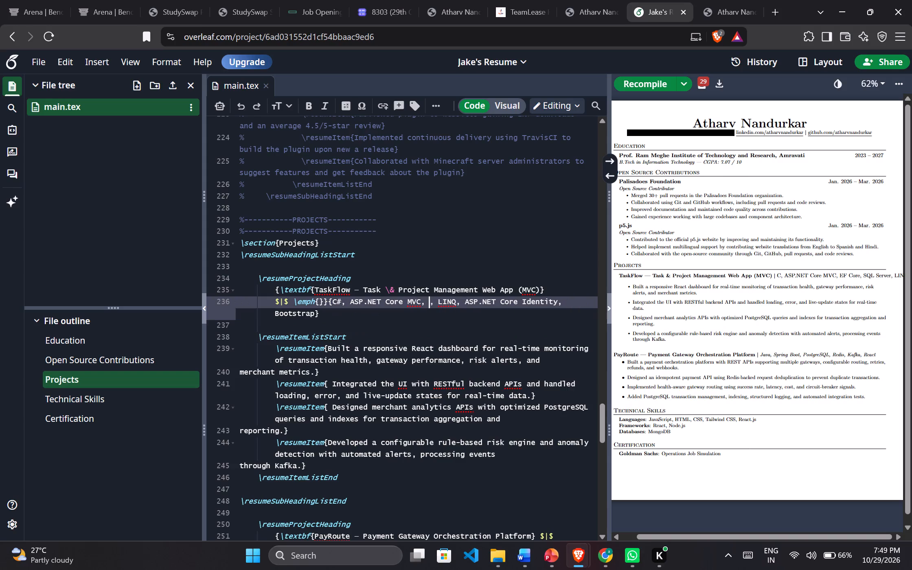
pyautogui.press('BackSpace')
pyautogui.press('BackSpace')
pyautogui.press('Right')
pyautogui.press('Right')
pyautogui.press('Right')
pyautogui.press('Right')
pyautogui.press('Right')
pyautogui.press('Right')
pyautogui.press('Right')
pyautogui.press('Right')
pyautogui.press('Right')
pyautogui.press('Right')
pyautogui.press('Right')
pyautogui.press('Right')
pyautogui.press('Right')
pyautogui.press('Right')
pyautogui.press('Right')
pyautogui.press('Right')
pyautogui.press('Right')
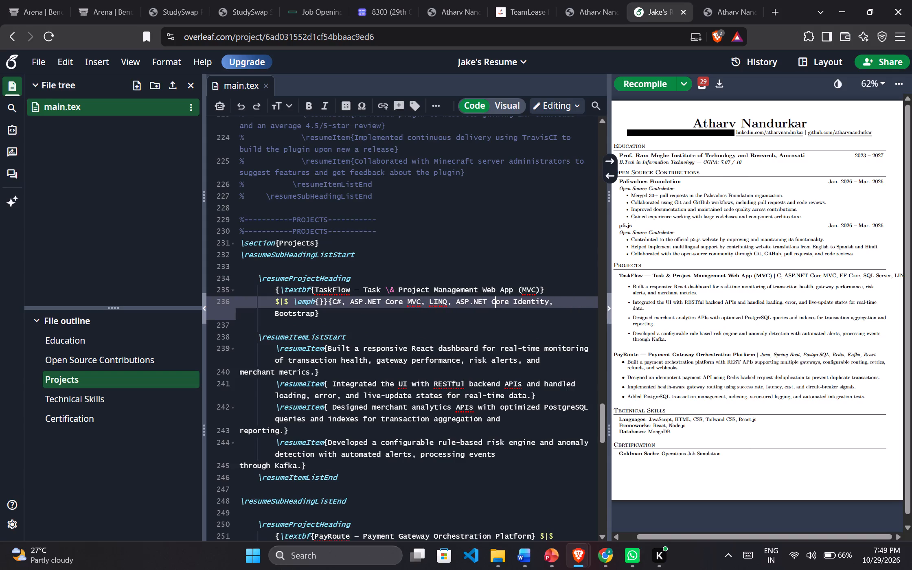
pyautogui.press('Down')
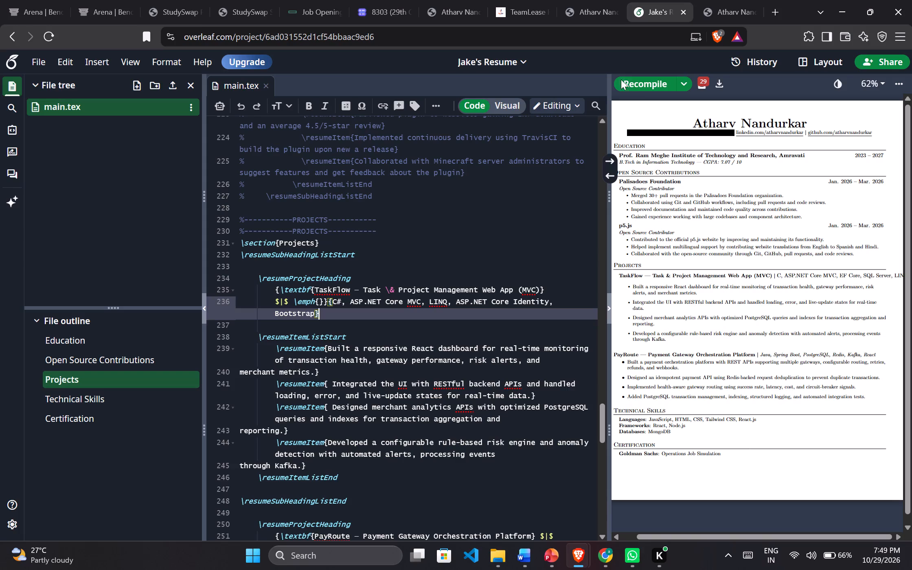
pyautogui.click(640, 81)
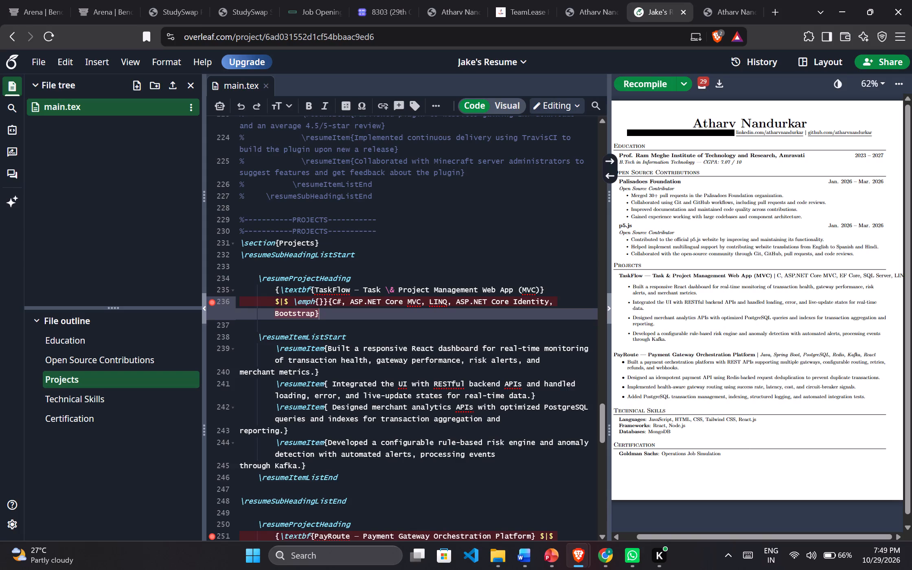
# Remove ASP.NET Core Identity from TaskFlow's technology list, keeping C#, ASP.NET Core MVC, LINQ and Bootstrap, and recompile.
pyautogui.hscroll(-2, 747, 254)
pyautogui.hscroll(-1, 766, 282)
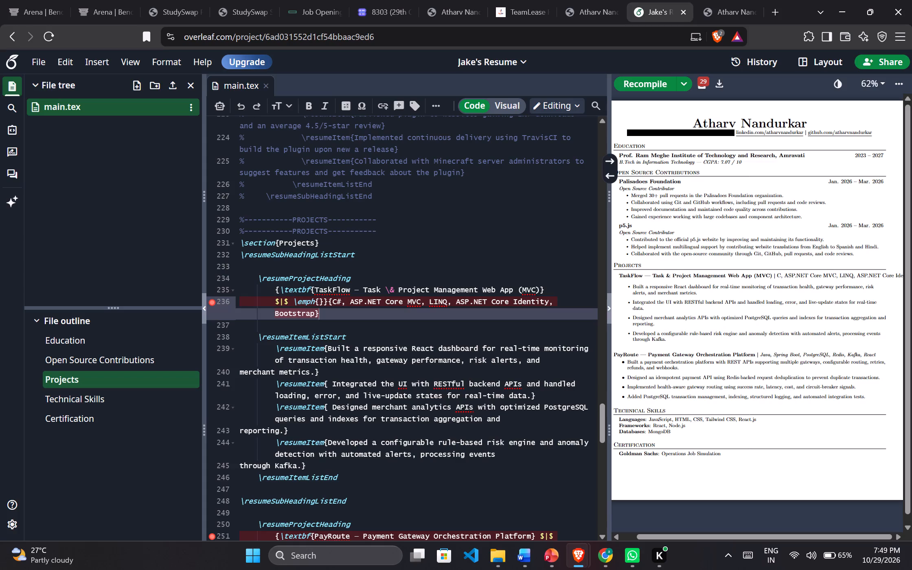
pyautogui.moveTo(549, 303); pyautogui.dragTo(509, 303)
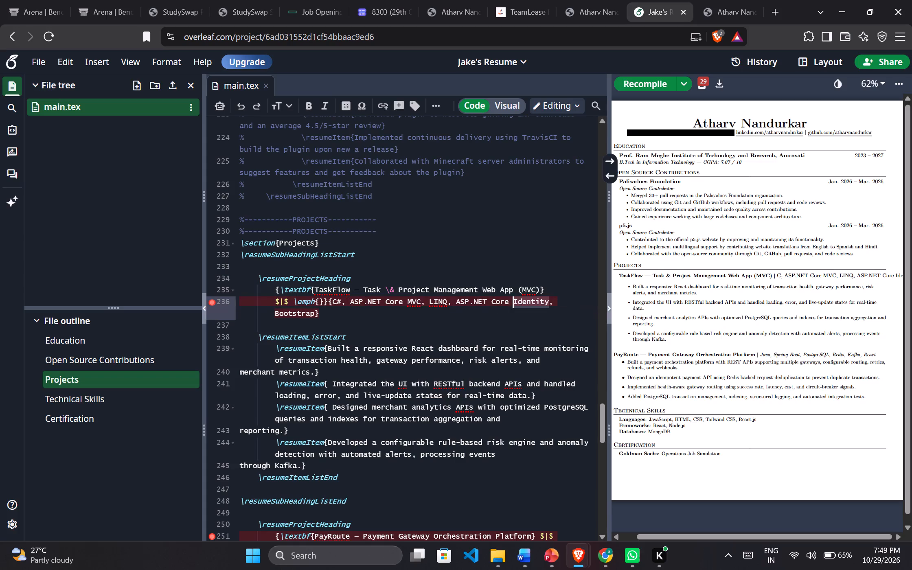
pyautogui.moveTo(509, 303); pyautogui.dragTo(458, 298)
pyautogui.press('BackSpace')
pyautogui.press('BackSpace')
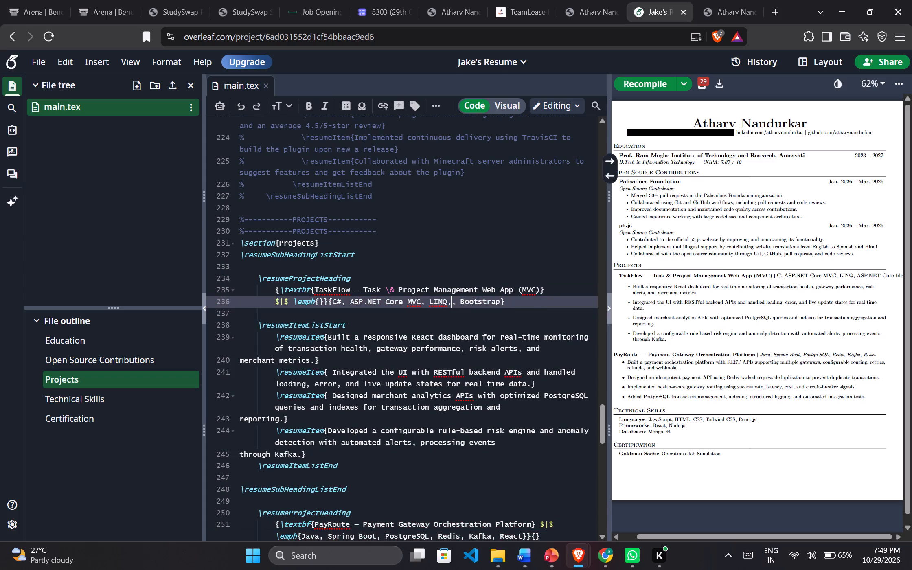
pyautogui.press('BackSpace')
pyautogui.click(636, 92)
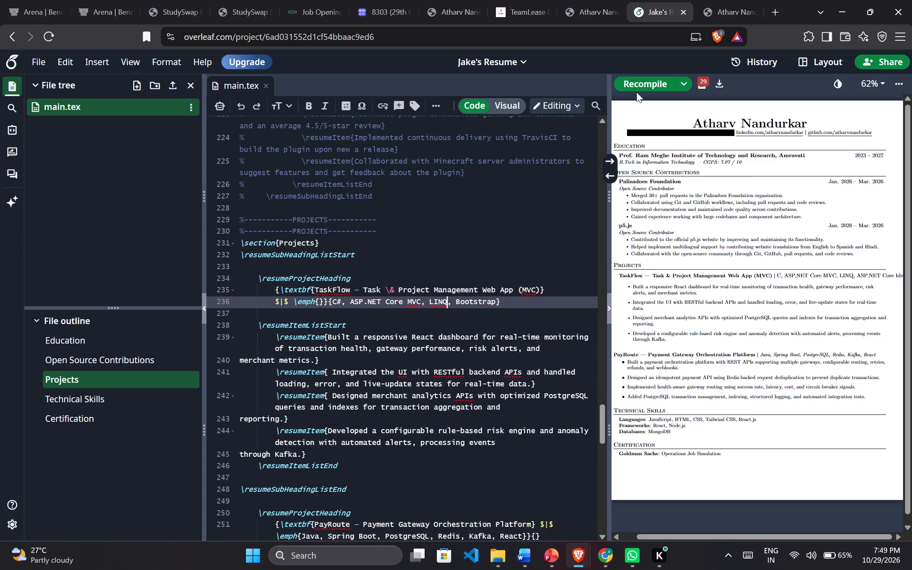
pyautogui.click(637, 85)
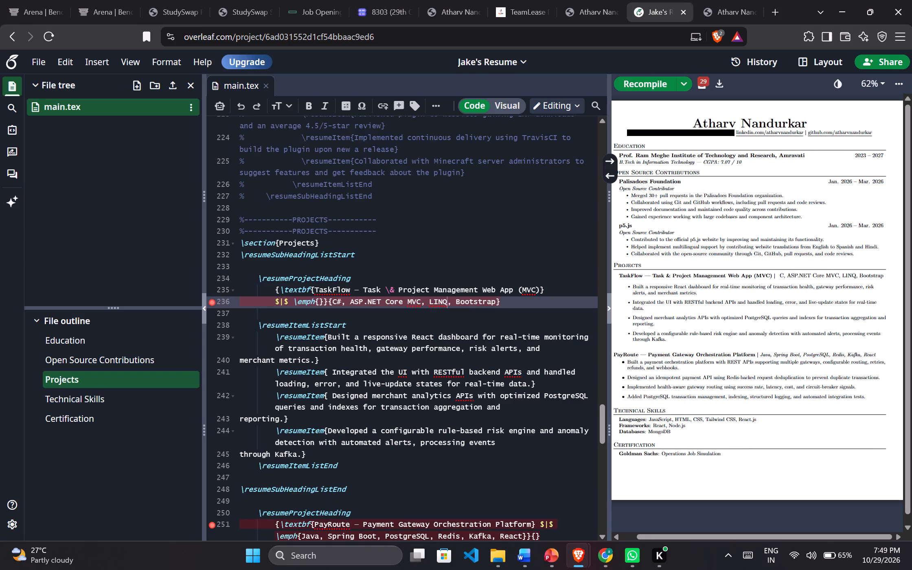
# Replace TaskFlow's first bullet in main.tex with the target resume PDF's "Developed an ASP.NET Core MVC application with role-based access…" bullet, and recompile.
pyautogui.click(723, 0)
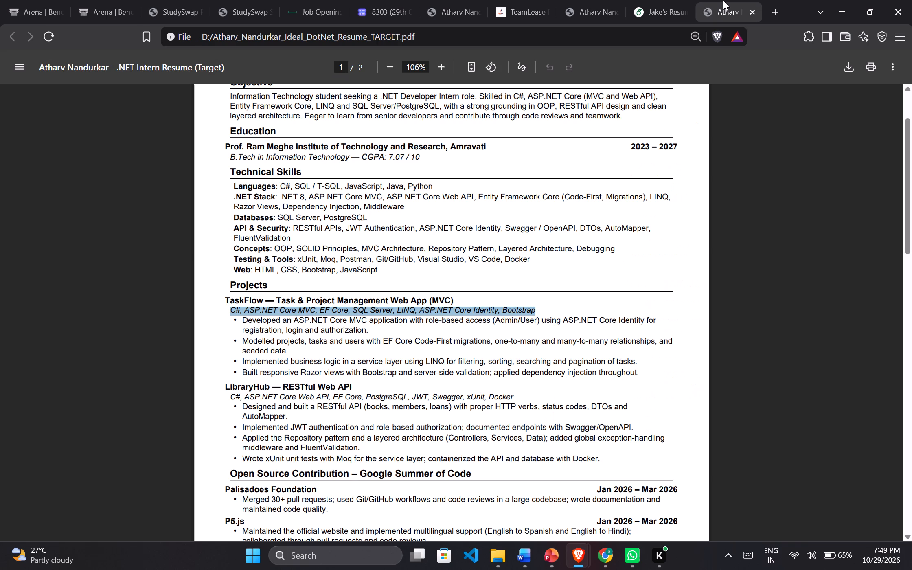
pyautogui.click(196, 454)
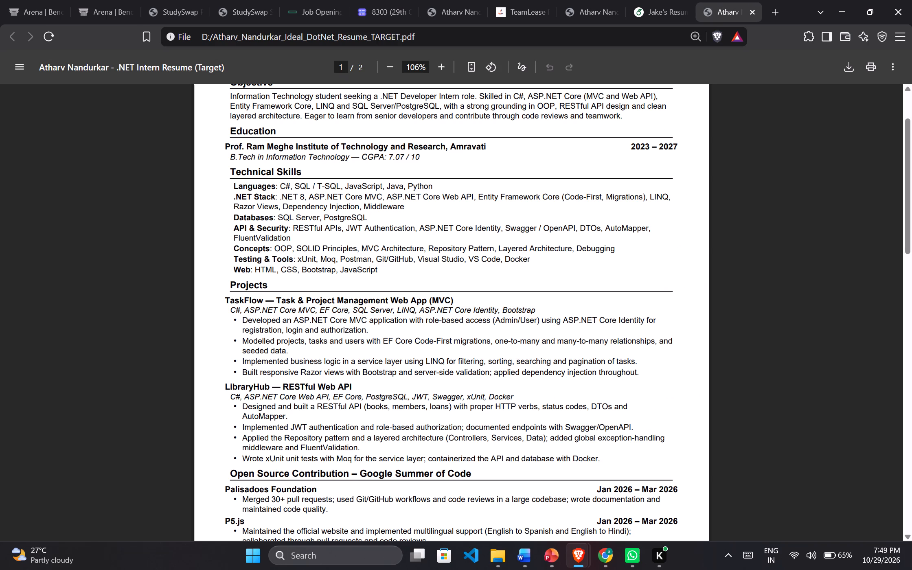
pyautogui.click(240, 320)
pyautogui.moveTo(367, 329); pyautogui.dragTo(280, 316)
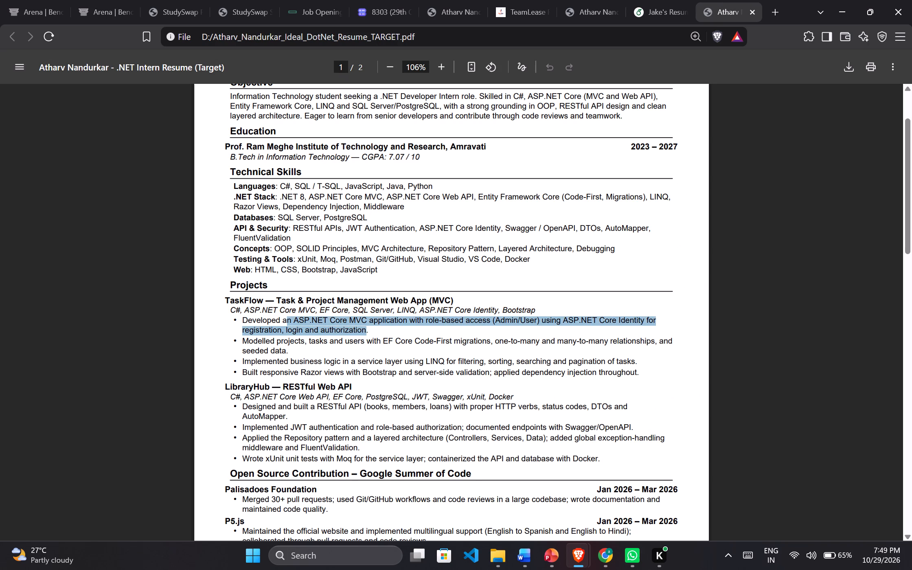
pyautogui.moveTo(280, 316); pyautogui.dragTo(241, 317)
pyautogui.hotkey('ctrl', 'c')
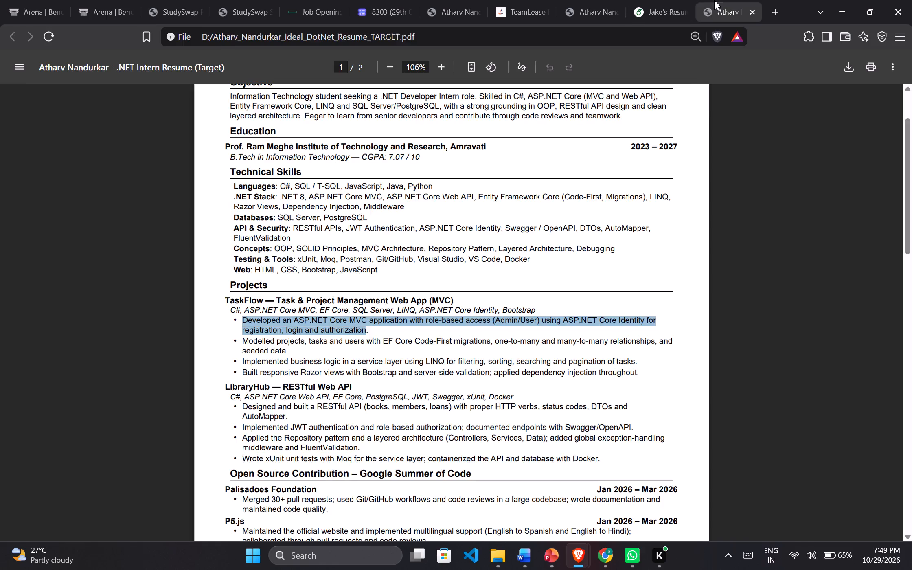
pyautogui.click(662, 0)
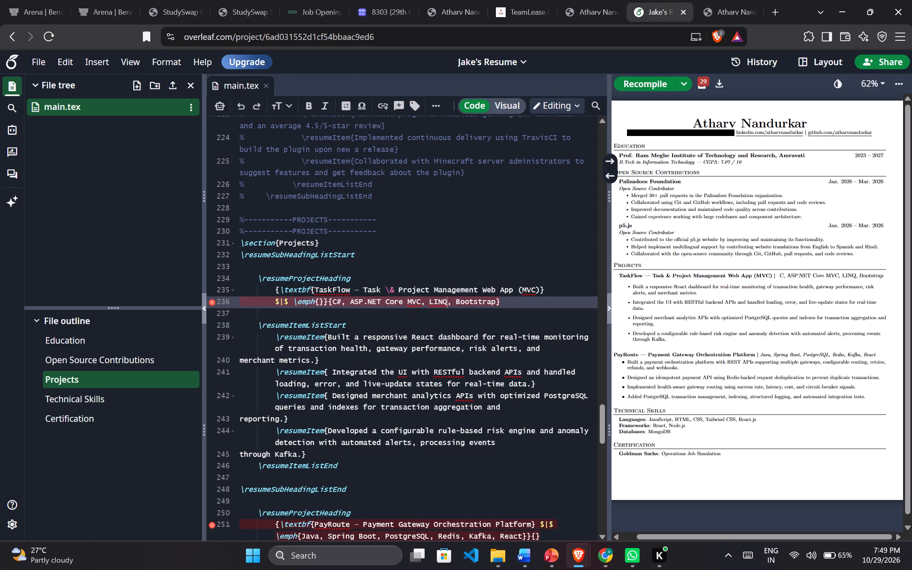
pyautogui.moveTo(312, 363); pyautogui.dragTo(329, 335)
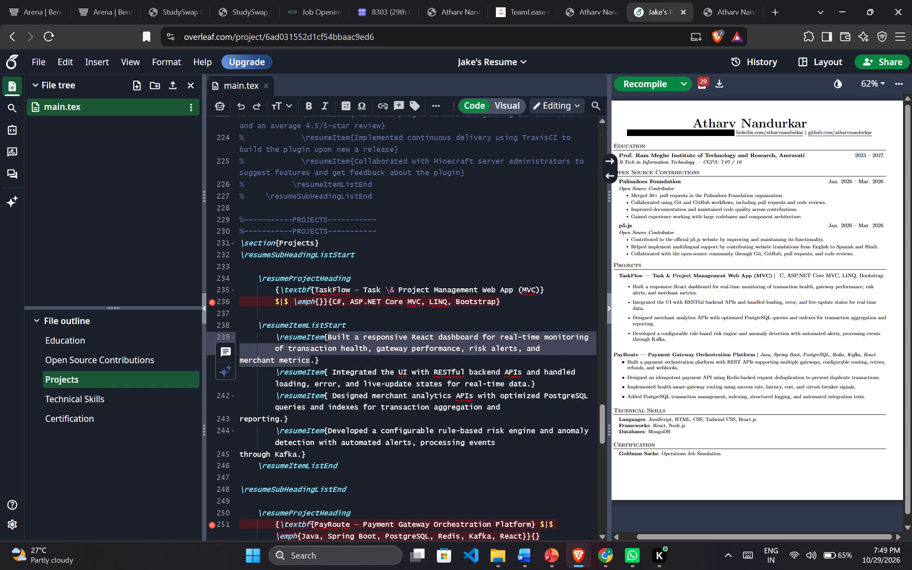
pyautogui.hotkey('ctrl', 'v')
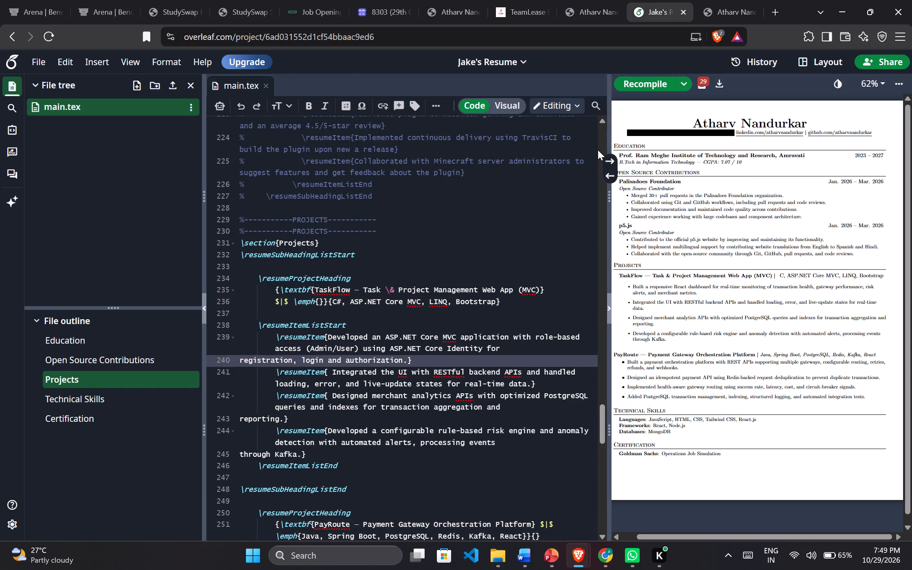
pyautogui.click(641, 75)
pyautogui.click(641, 78)
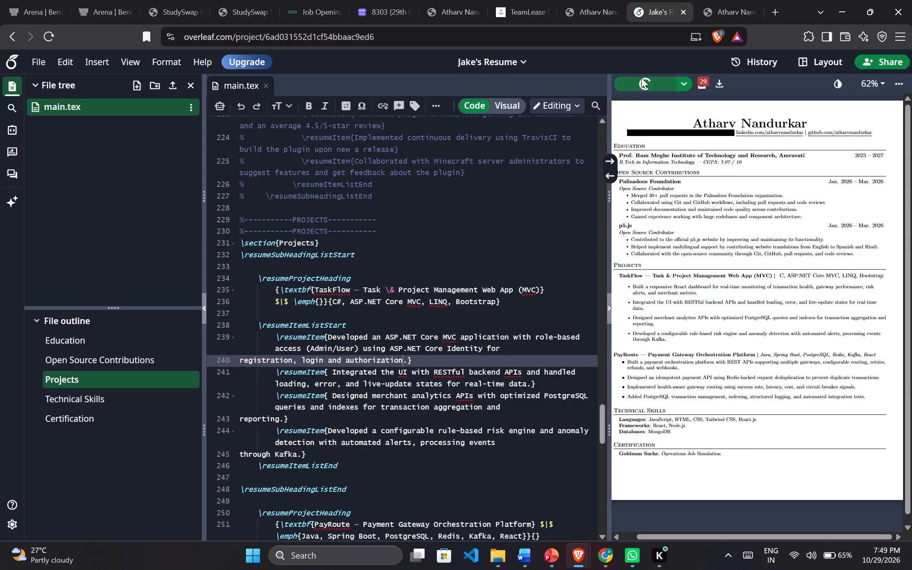
# Replace TaskFlow's second bullet with the target resume's "Modelled projects, tasks and users with EF Core Code-First migrations…" bullet, without a doubled period, and recompile.
pyautogui.click(709, 0)
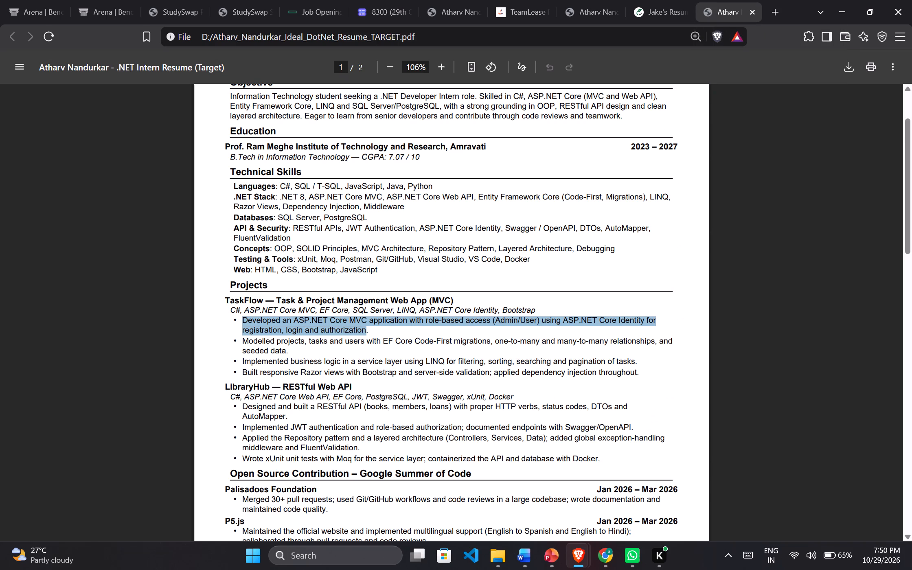
pyautogui.moveTo(243, 340); pyautogui.dragTo(290, 354)
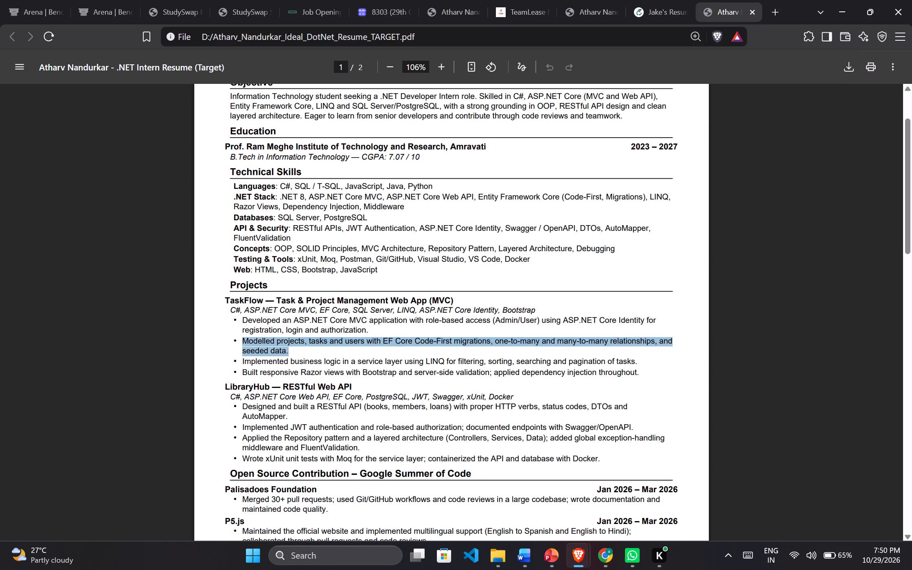
pyautogui.hotkey('ctrl', 'c')
pyautogui.click(633, 0)
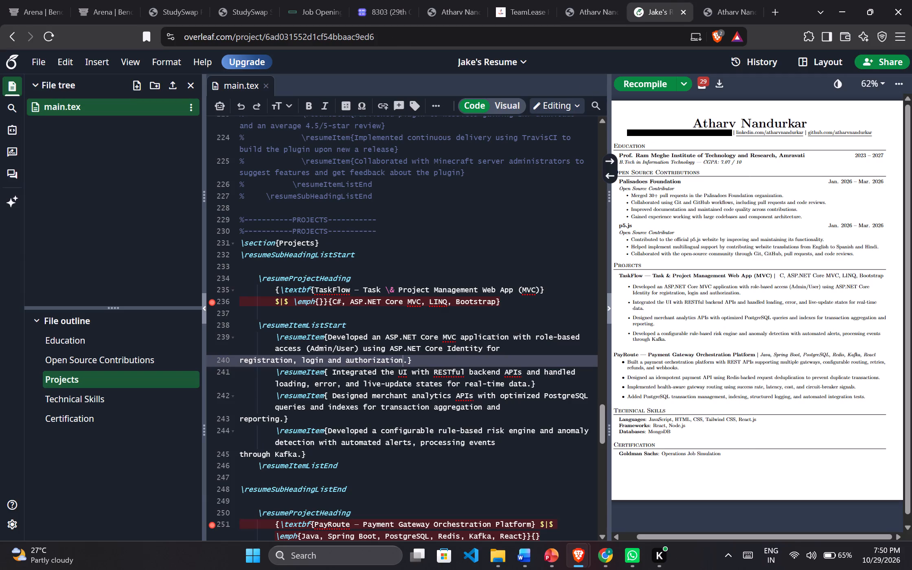
pyautogui.moveTo(527, 385); pyautogui.dragTo(332, 371)
pyautogui.hotkey('ctrl', 'v')
pyautogui.press('BackSpace')
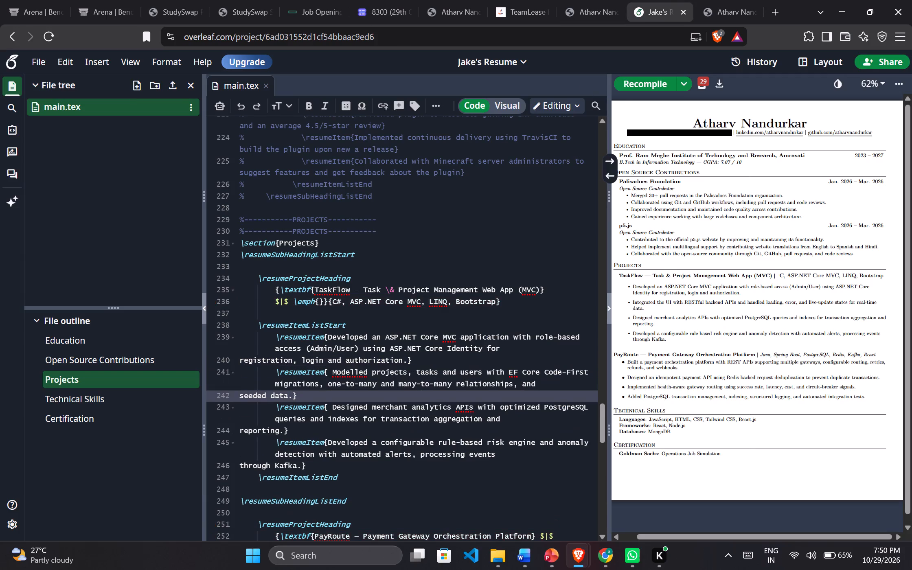
pyautogui.click(657, 83)
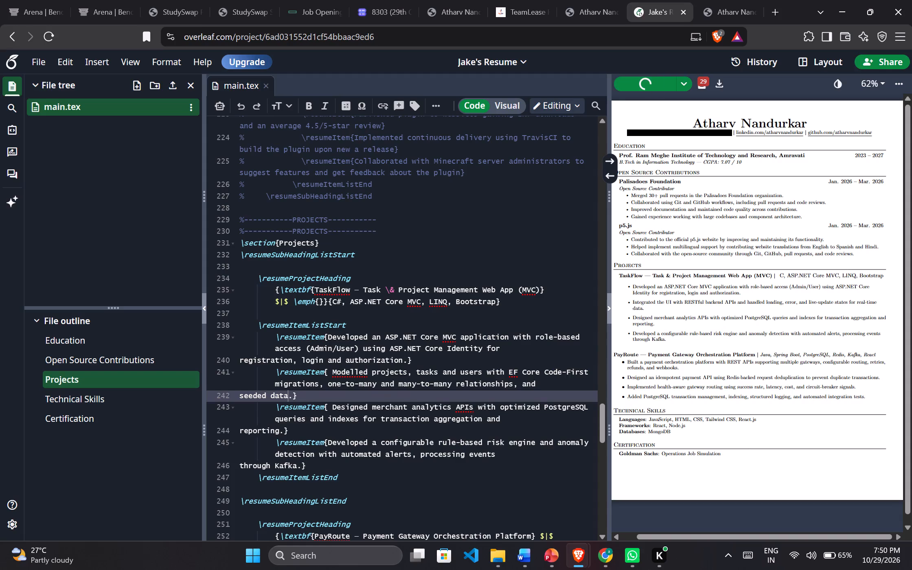
# Replace TaskFlow's third bullet with the target resume's "Implemented business logic in a service layer using LINQ…" bullet, without a doubled period, and recompile.
pyautogui.scroll(-1, 322, 350)
pyautogui.click(708, 0)
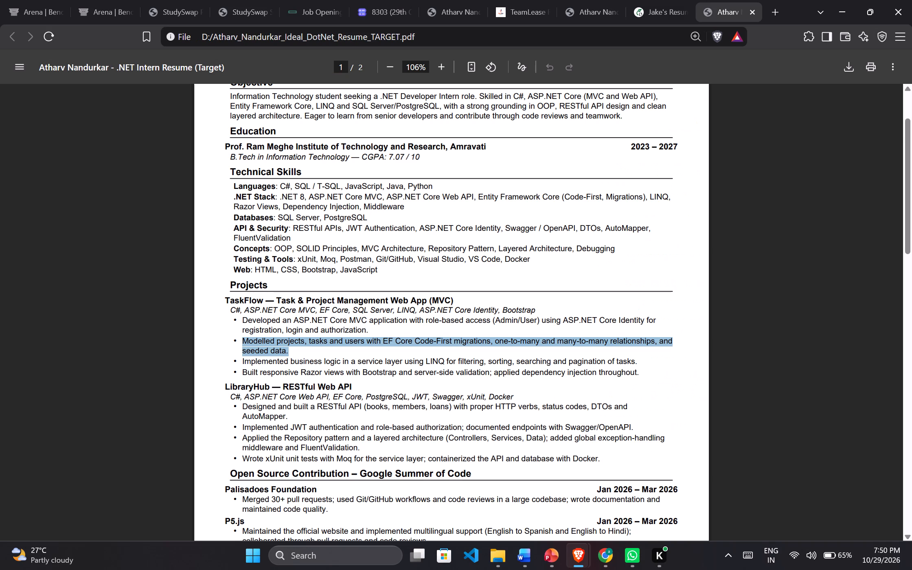
pyautogui.moveTo(239, 363); pyautogui.dragTo(585, 362)
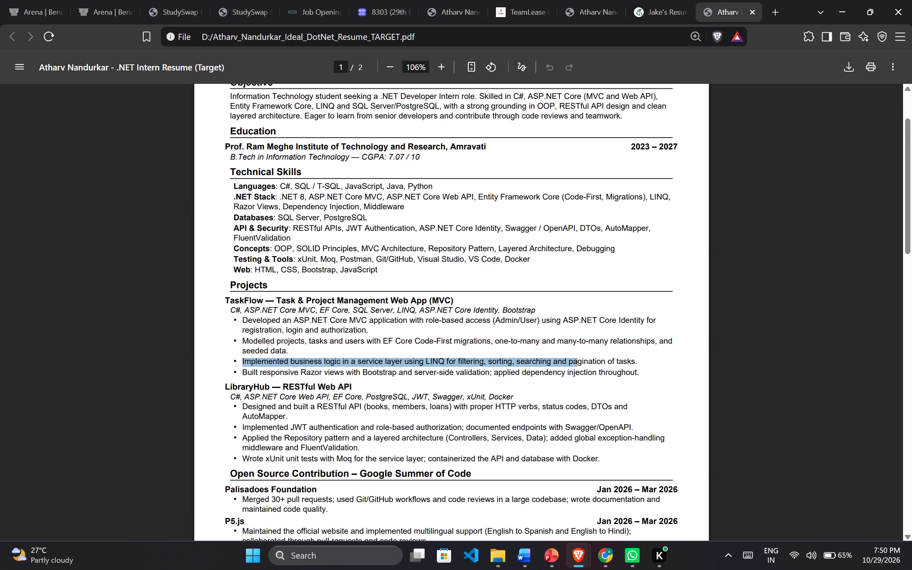
pyautogui.moveTo(585, 362); pyautogui.dragTo(646, 360)
pyautogui.hotkey('ctrl', 'c')
pyautogui.click(628, 0)
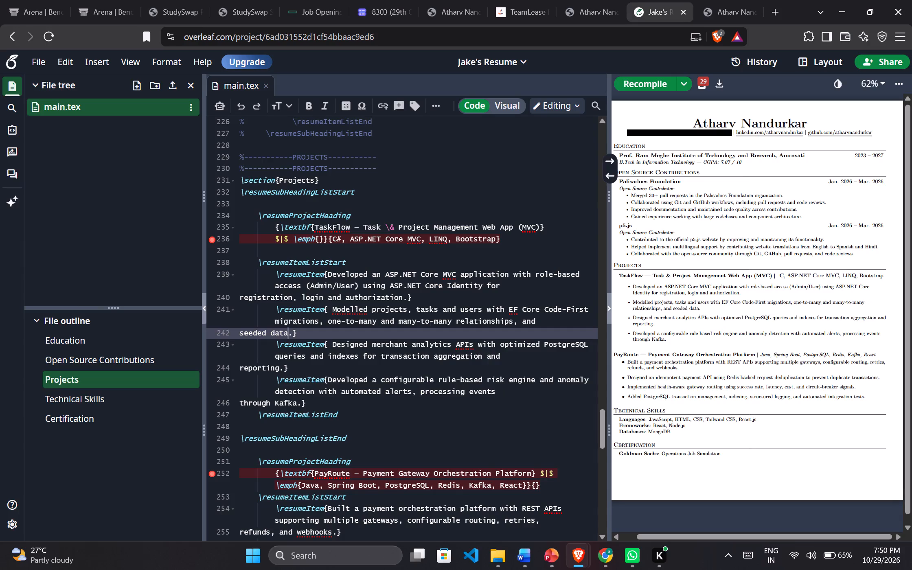
pyautogui.moveTo(278, 366); pyautogui.dragTo(290, 359)
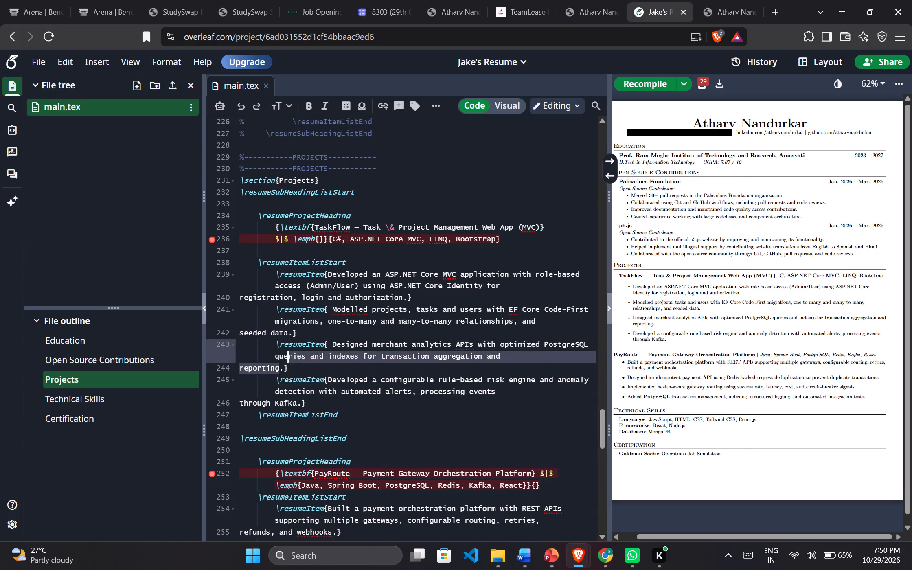
pyautogui.moveTo(290, 359); pyautogui.dragTo(331, 346)
pyautogui.hotkey('ctrl', 'v')
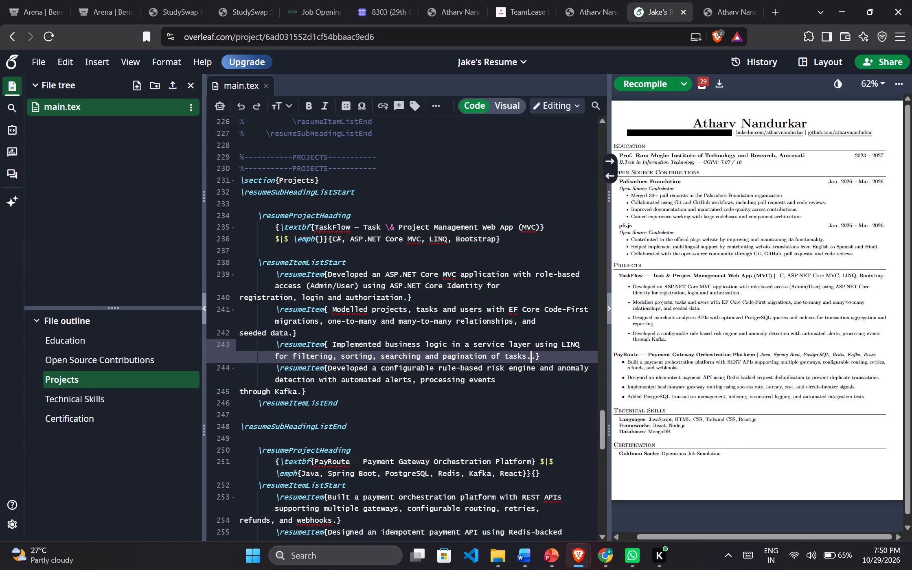
pyautogui.press('BackSpace')
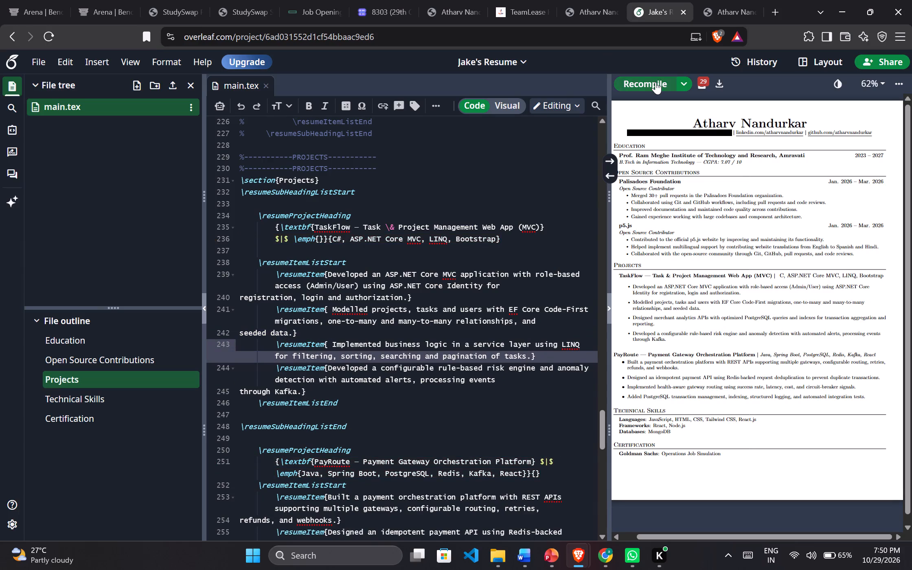
pyautogui.click(655, 82)
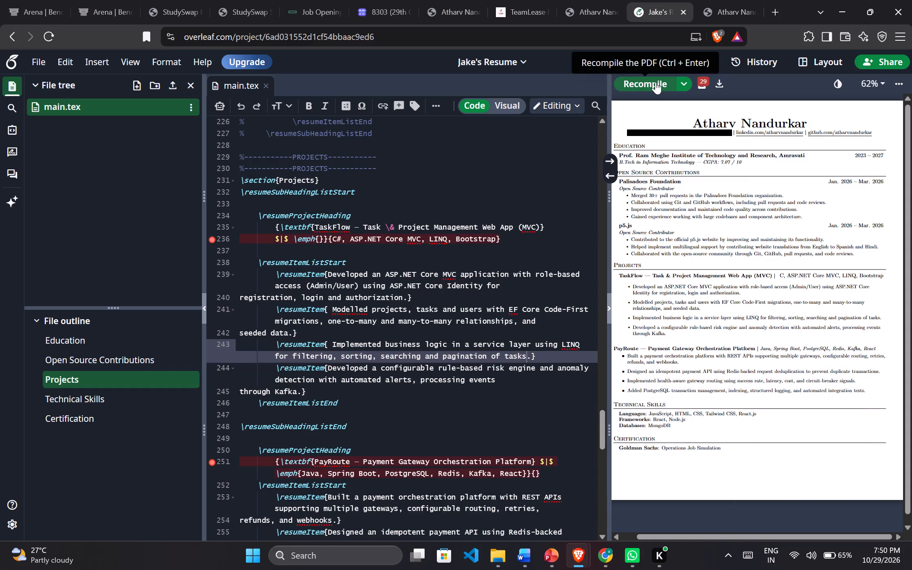
# Replace TaskFlow's fourth bullet with the target resume's "Built responsive Razor views with Bootstrap and server-side validation…" bullet, without a doubled period, and recompile.
pyautogui.click(724, 0)
pyautogui.click(258, 364)
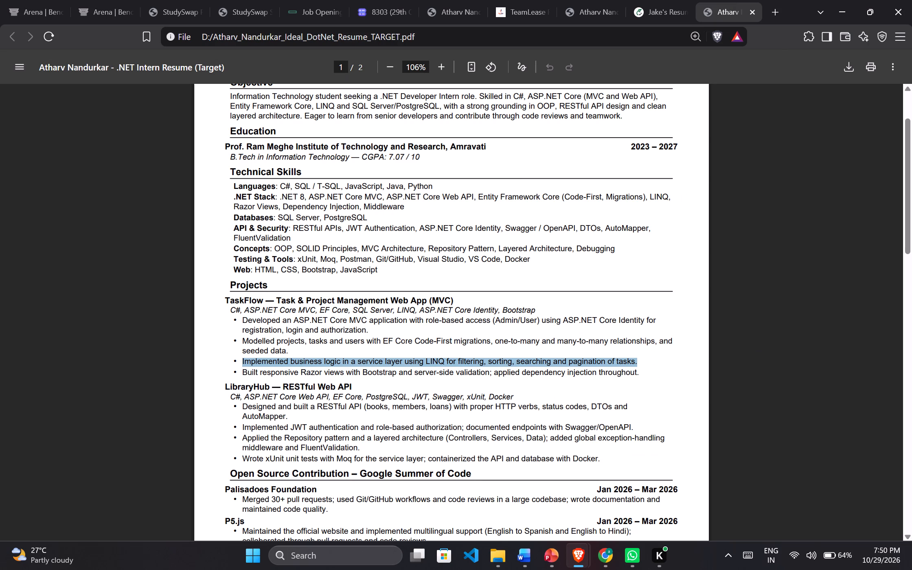
pyautogui.moveTo(643, 373); pyautogui.dragTo(241, 371)
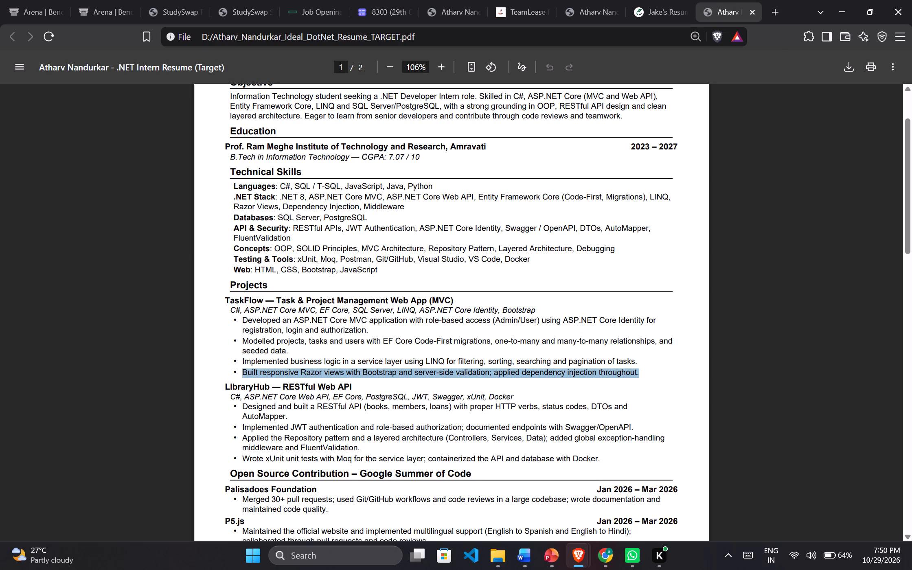
pyautogui.hotkey('ctrl', 'c')
pyautogui.click(678, 0)
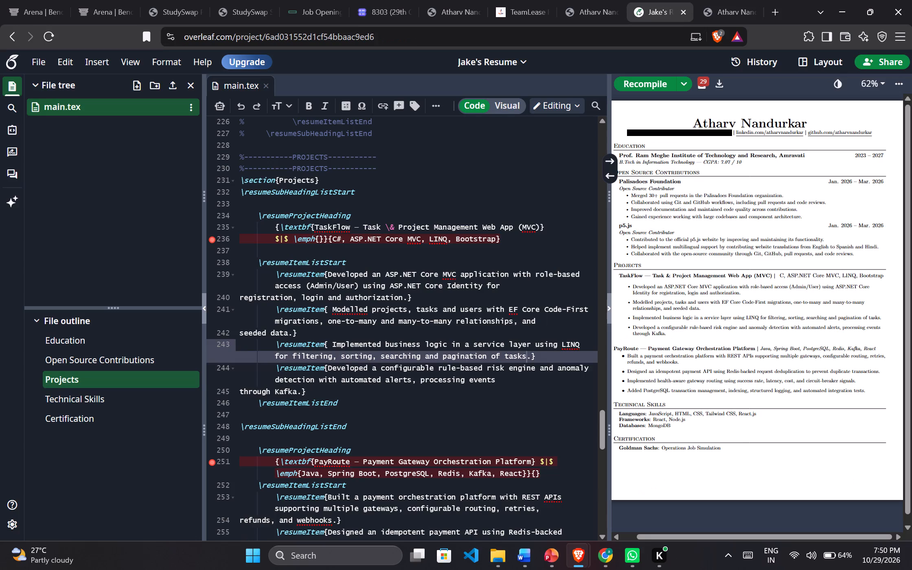
pyautogui.click(386, 376)
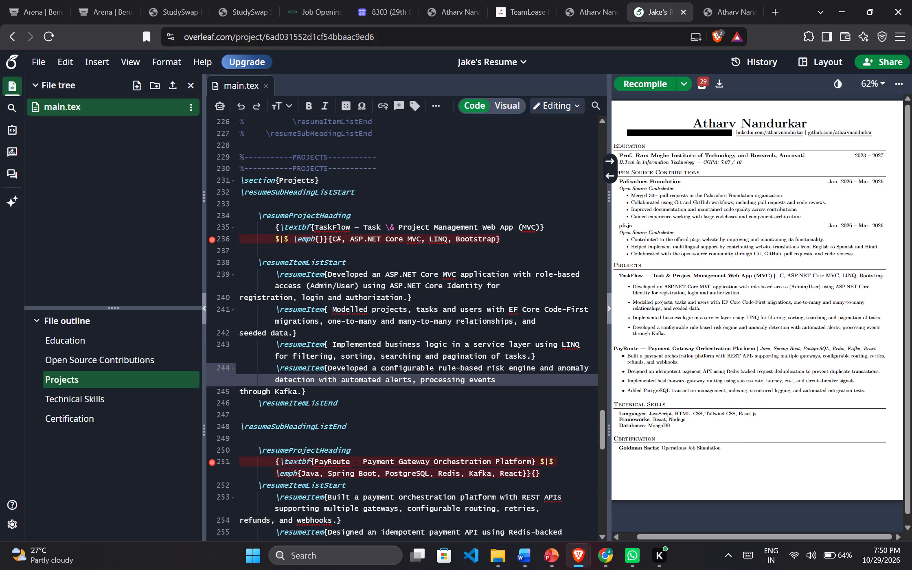
pyautogui.moveTo(297, 396); pyautogui.dragTo(322, 374)
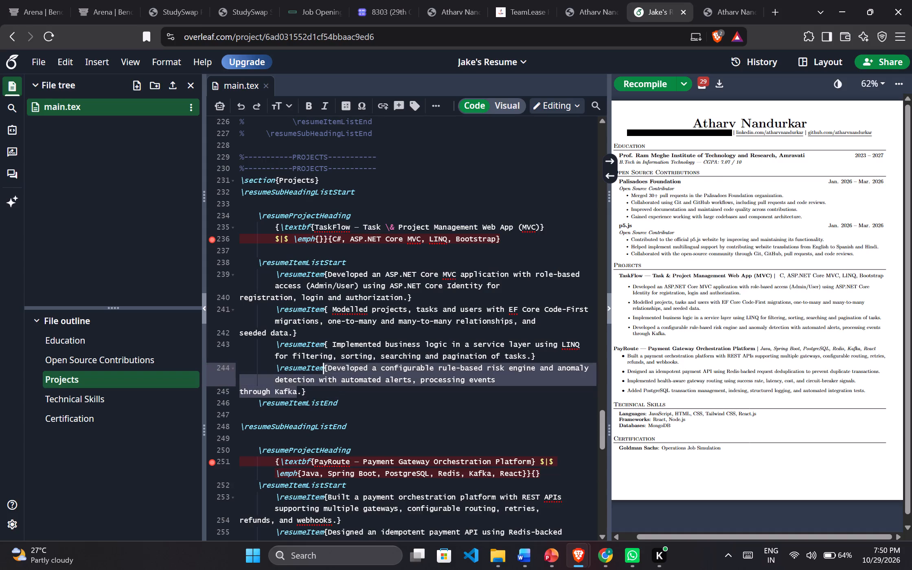
pyautogui.moveTo(322, 374); pyautogui.dragTo(328, 370)
pyautogui.hotkey('ctrl', 'v')
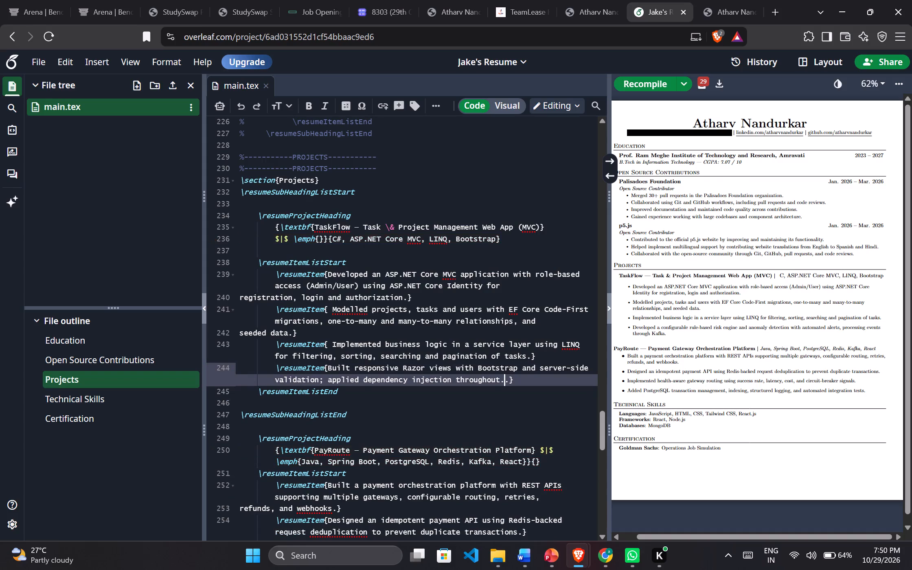
pyautogui.press('BackSpace')
pyautogui.click(650, 90)
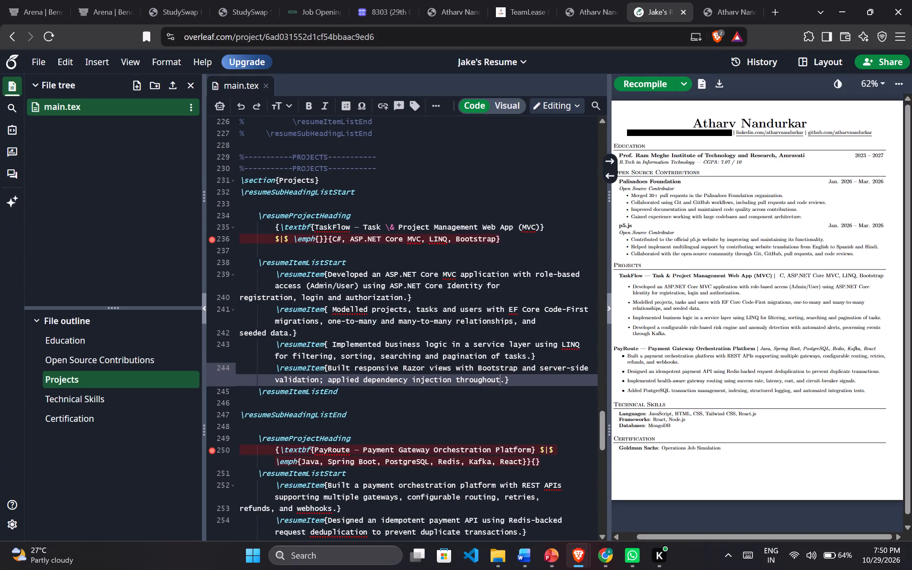
pyautogui.scroll(-2, 271, 445)
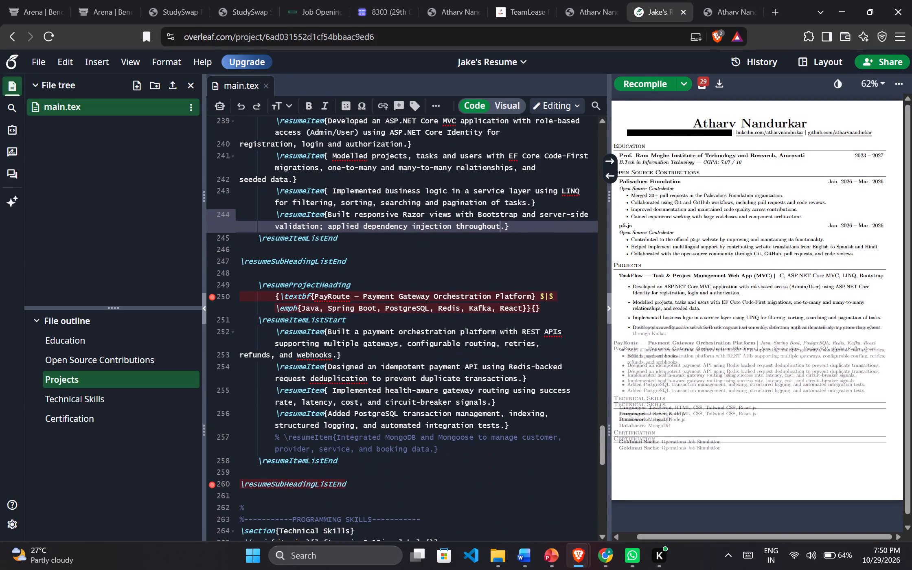
# Replace the PayRoute project title in main.tex with the target resume PDF's "LibraryHub — RESTful Web API" title.
pyautogui.click(726, 0)
pyautogui.click(432, 277)
pyautogui.scroll(-1, 432, 277)
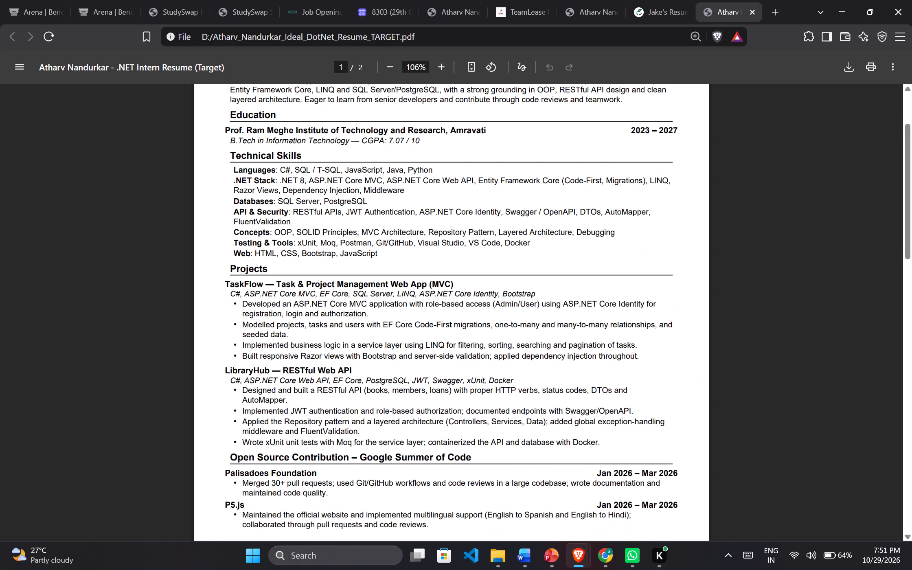
pyautogui.moveTo(351, 368); pyautogui.dragTo(256, 366)
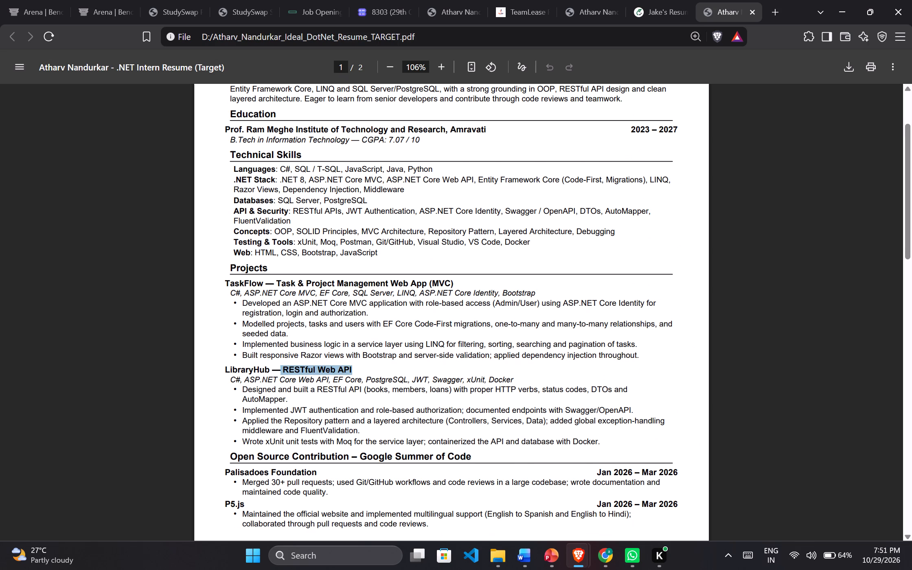
pyautogui.moveTo(256, 366); pyautogui.dragTo(225, 367)
pyautogui.hotkey('ctrl', 'c')
pyautogui.click(660, 0)
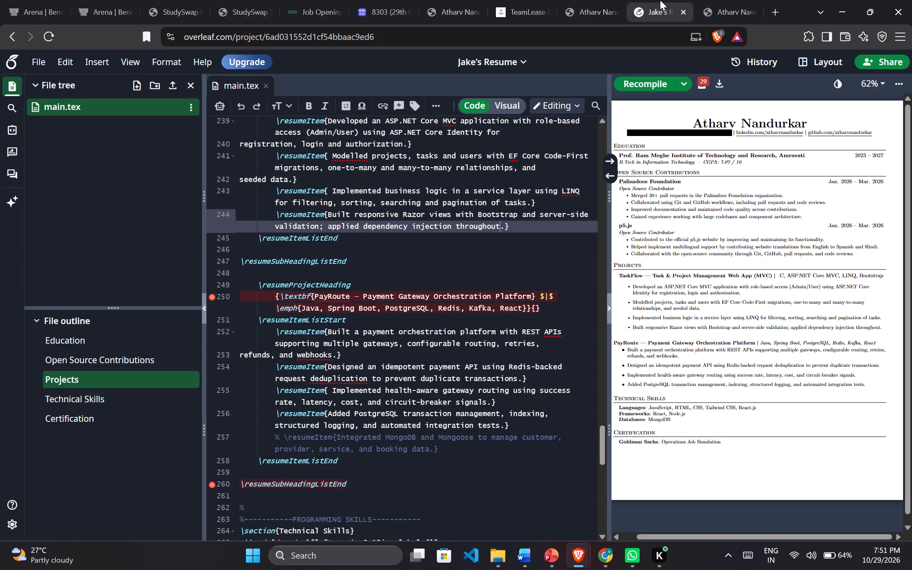
pyautogui.scroll(-1, 363, 362)
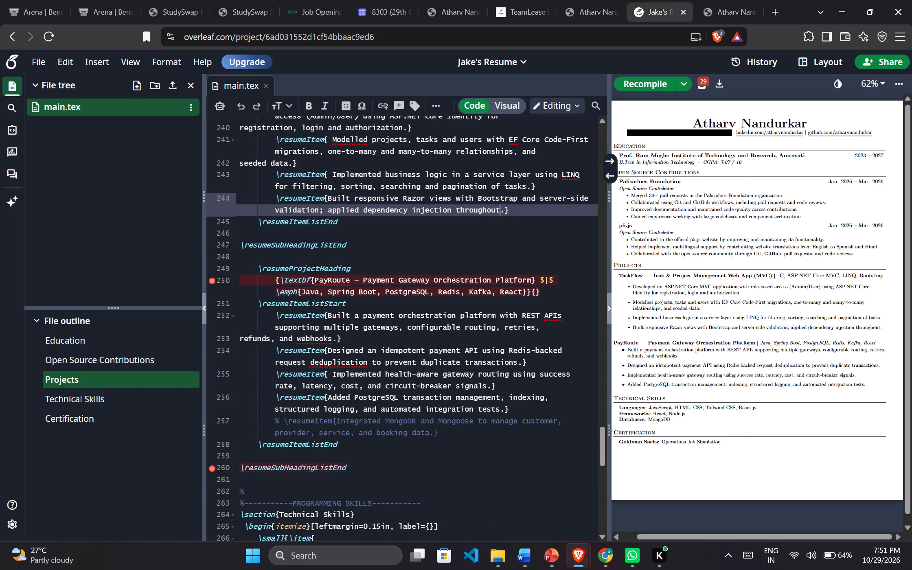
pyautogui.click(529, 283)
pyautogui.moveTo(531, 280); pyautogui.dragTo(357, 274)
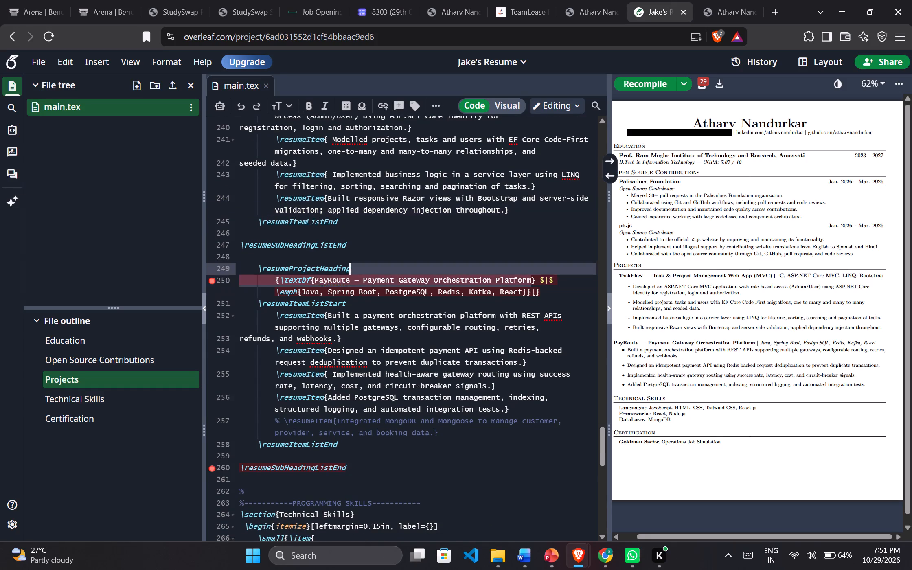
pyautogui.moveTo(357, 274); pyautogui.dragTo(316, 282)
pyautogui.press('BackSpace')
pyautogui.hotkey('ctrl', 'v')
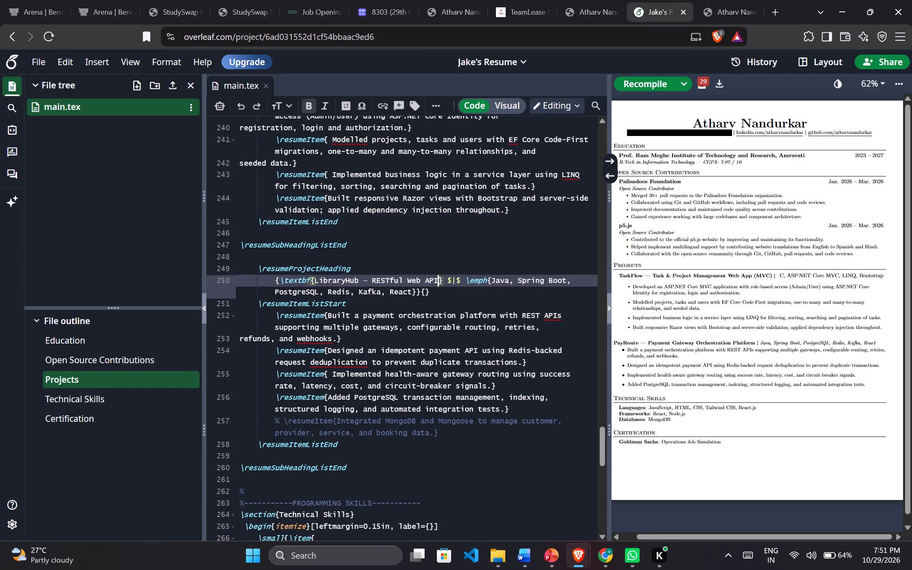
# Switch back to the target resume PDF to get the next LibraryHub project details.
pyautogui.click(719, 0)
pyautogui.click(425, 290)
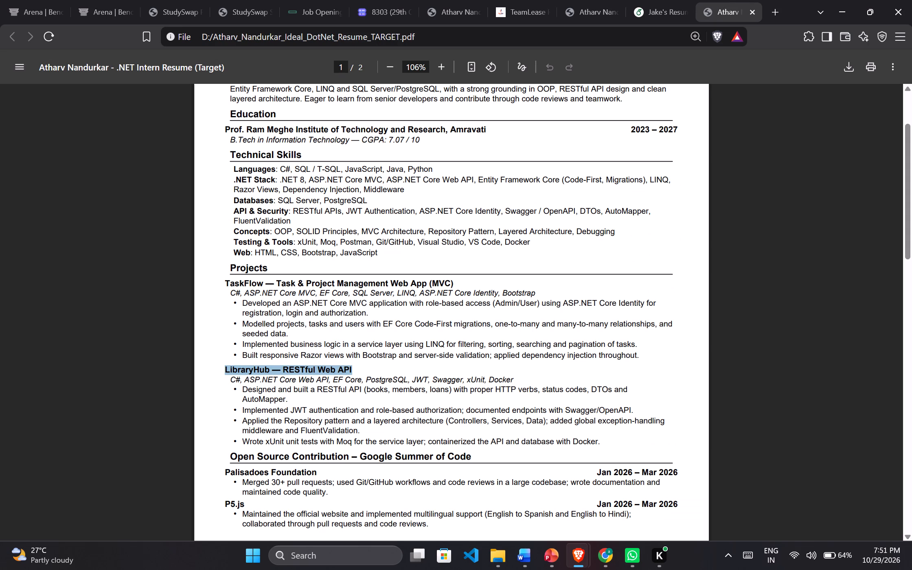
# Replace LibraryHub's technology list in main.tex with the target resume's "C#, ASP.NET Core Web API, EF Core, PostgreSQL, JWT, Swagger, xUnit, Docker" and recompile.
pyautogui.moveTo(526, 379); pyautogui.dragTo(262, 395)
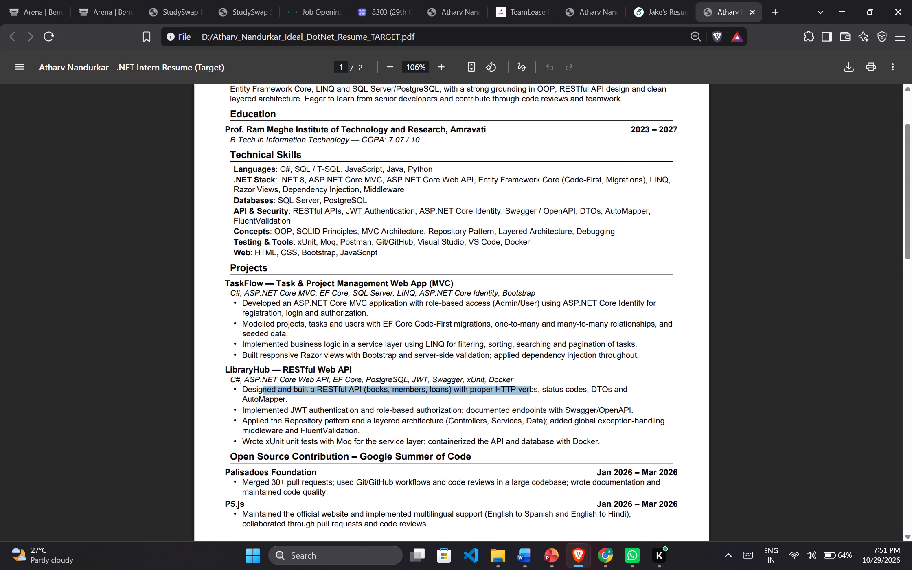
pyautogui.click(262, 395)
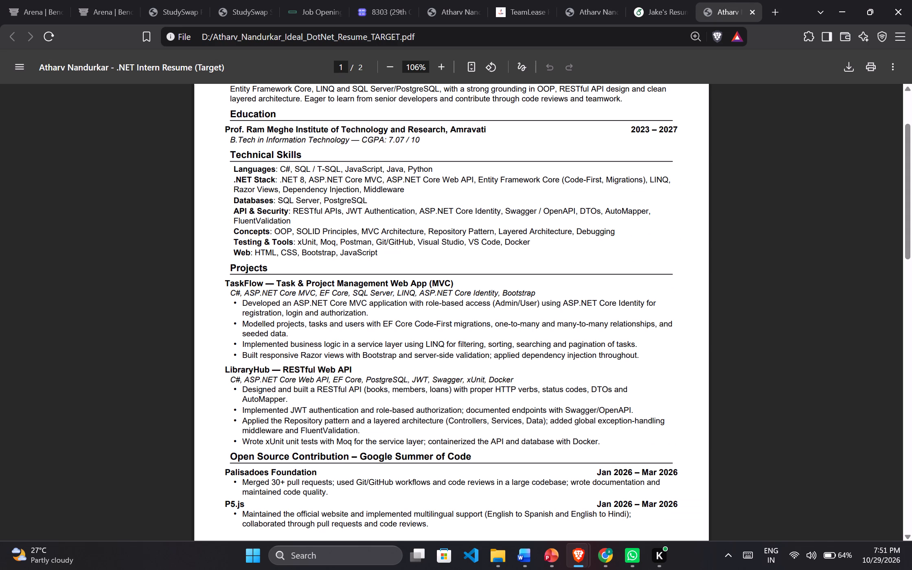
pyautogui.moveTo(231, 377); pyautogui.dragTo(524, 375)
pyautogui.hotkey('ctrl', 'c')
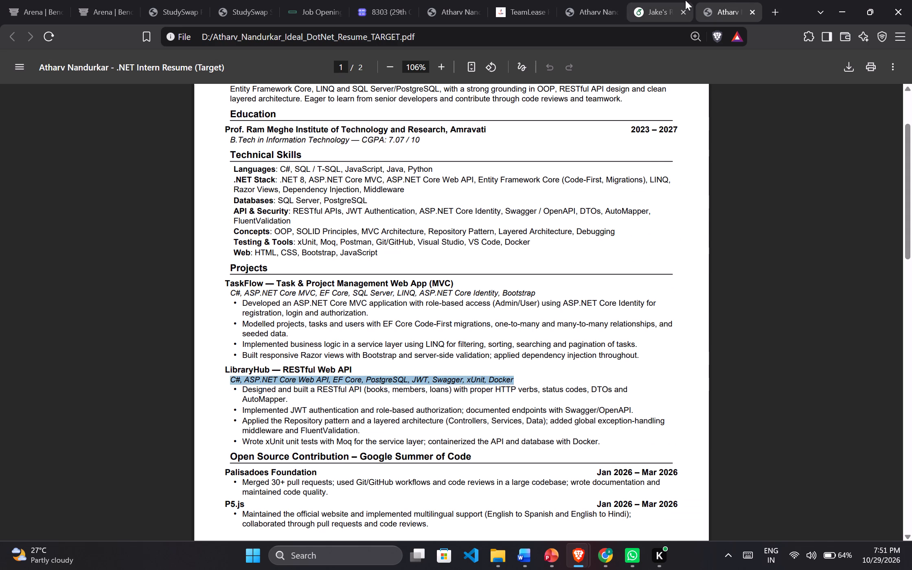
pyautogui.click(685, 0)
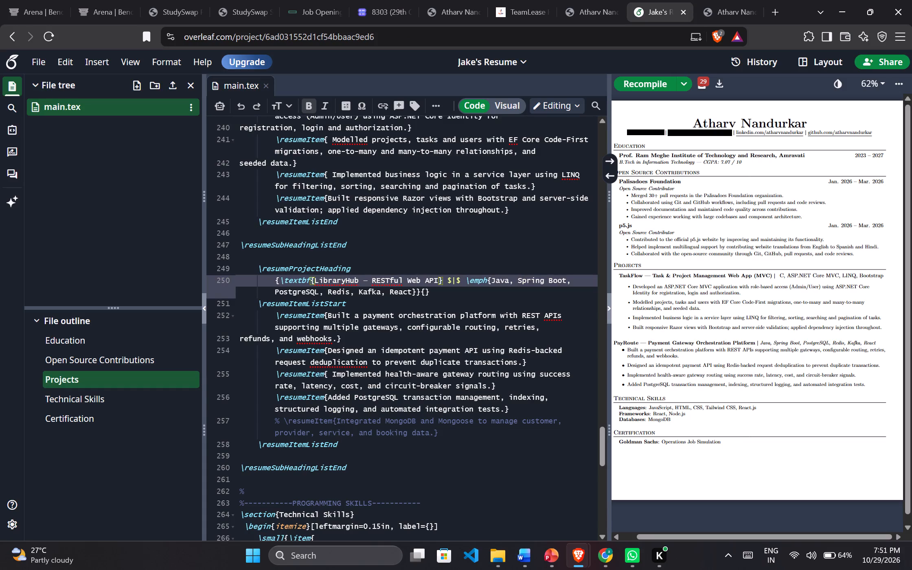
pyautogui.moveTo(411, 290); pyautogui.dragTo(460, 281)
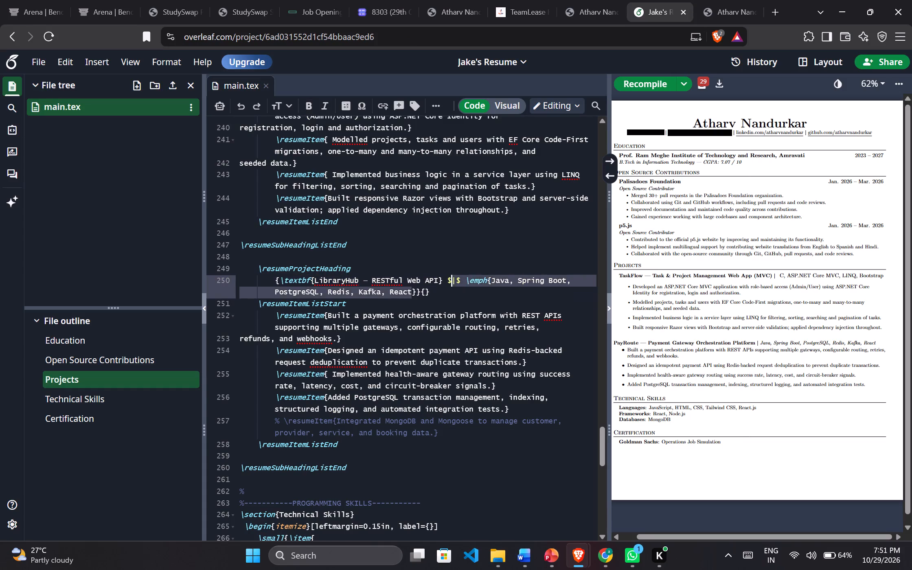
pyautogui.moveTo(460, 281); pyautogui.dragTo(491, 280)
pyautogui.hotkey('ctrl', 'v')
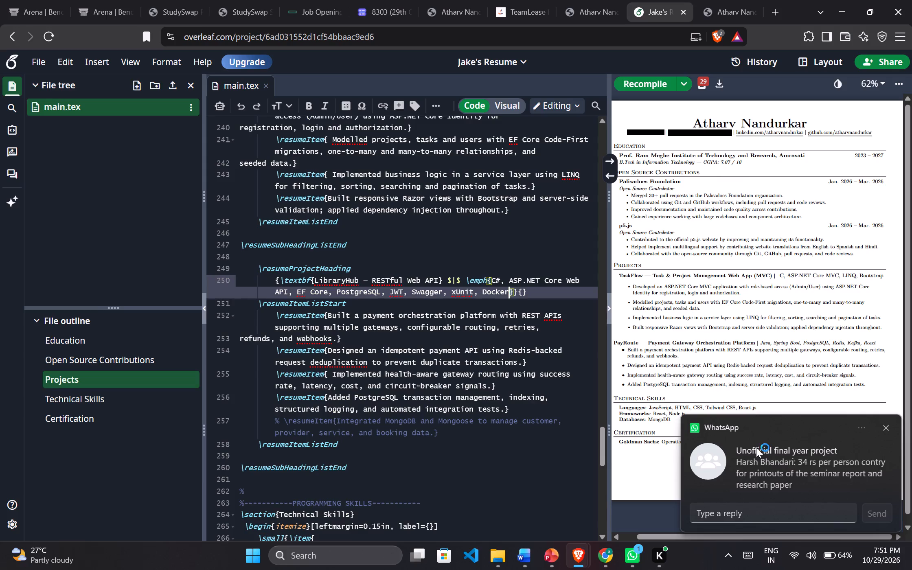
pyautogui.click(653, 84)
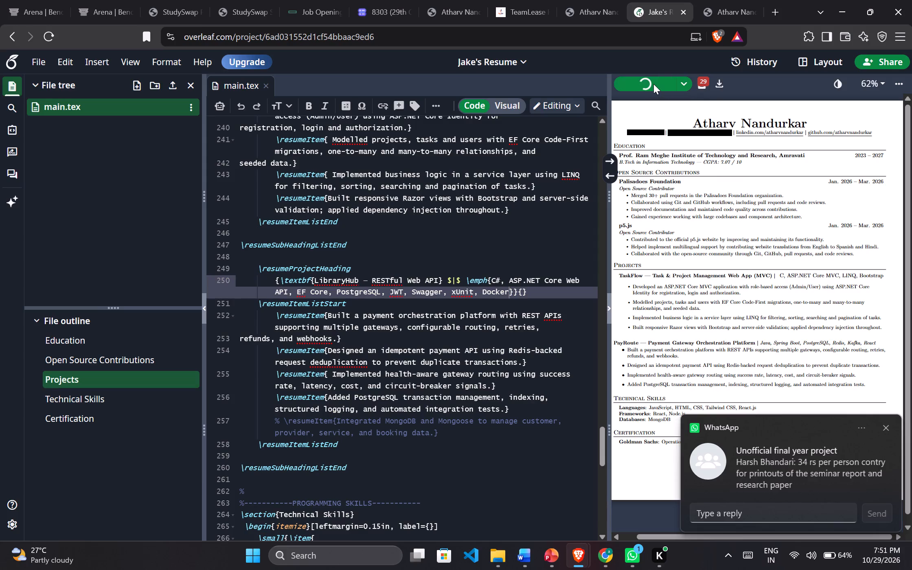
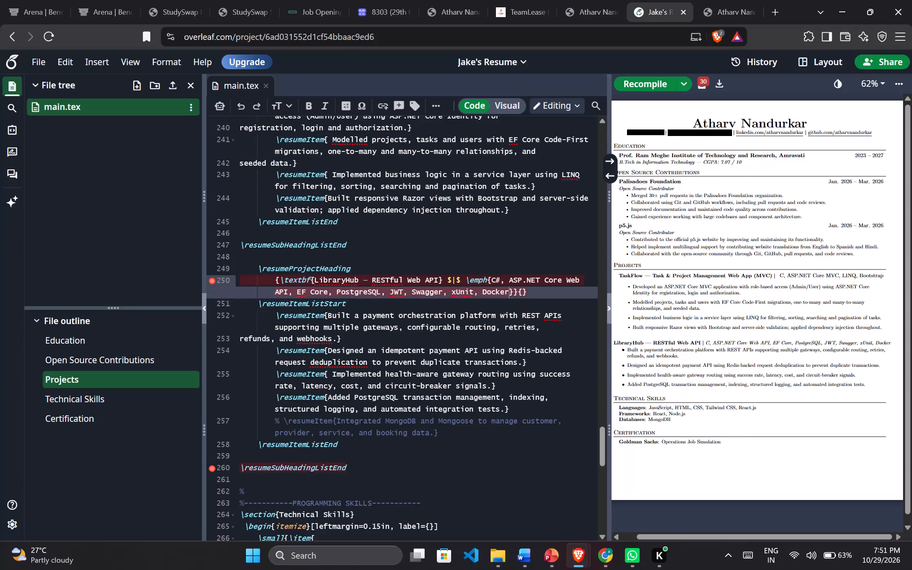
# Copy LibraryHub's first bullet, "Designed and built a RESTful API (books, members, loans)… AutoMapper", from the target resume PDF, without its final period.
pyautogui.click(490, 286)
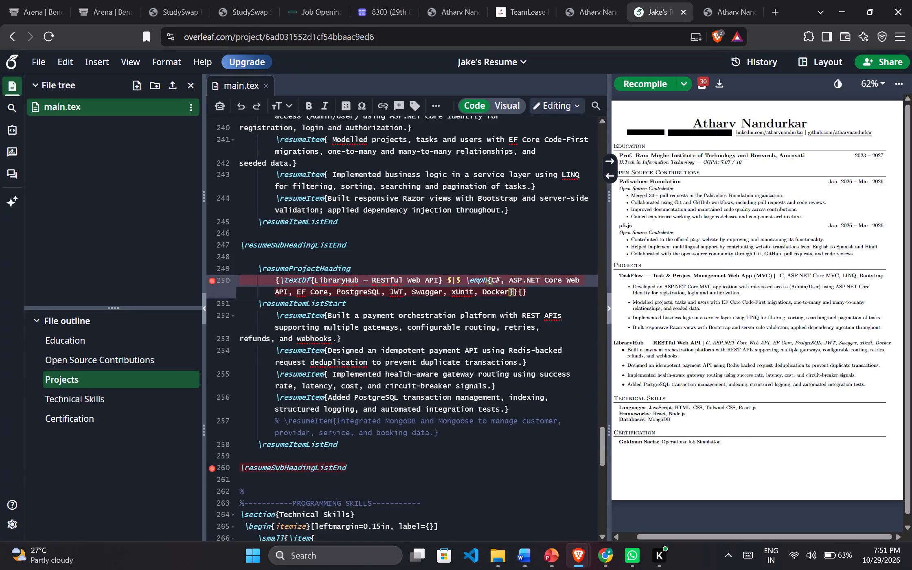
pyautogui.click(507, 295)
pyautogui.click(706, 0)
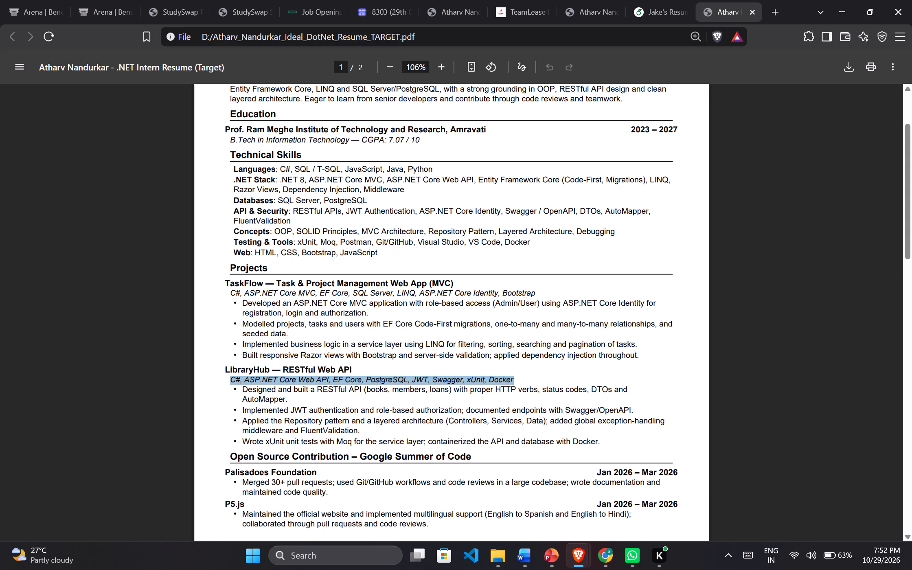
pyautogui.click(638, 0)
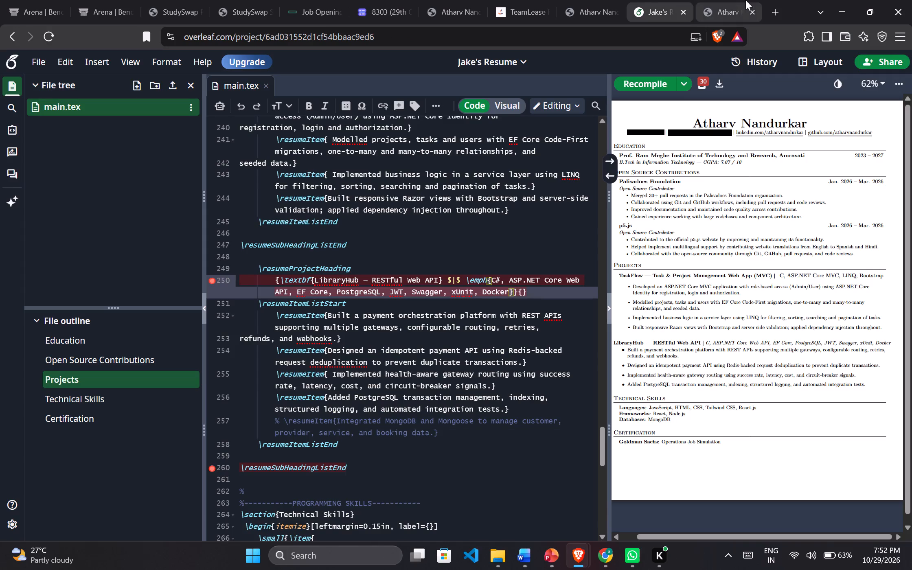
pyautogui.click(750, 0)
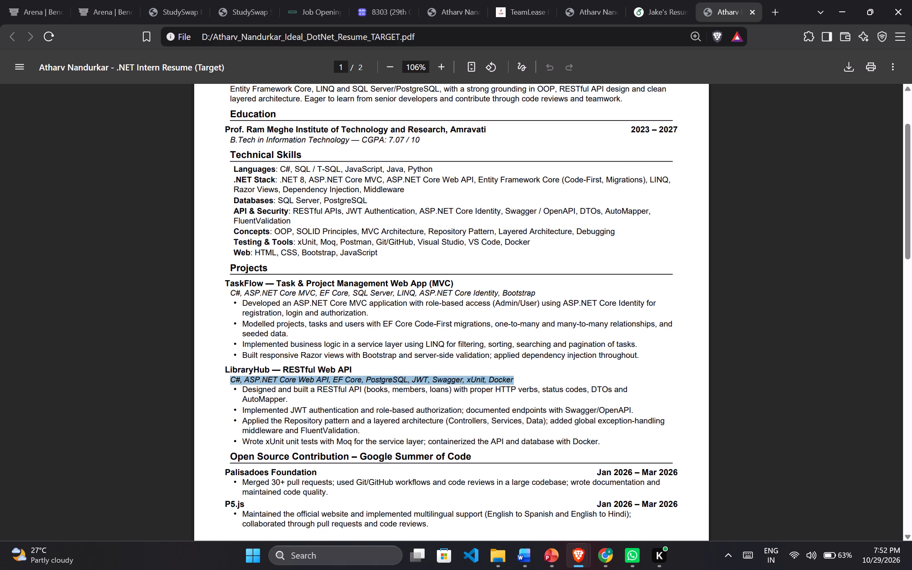
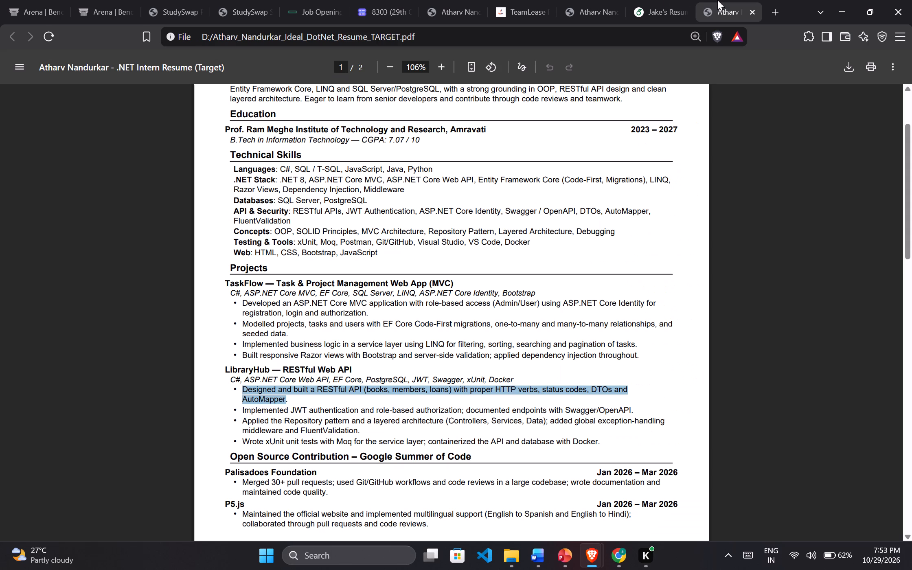
pyautogui.click(664, 0)
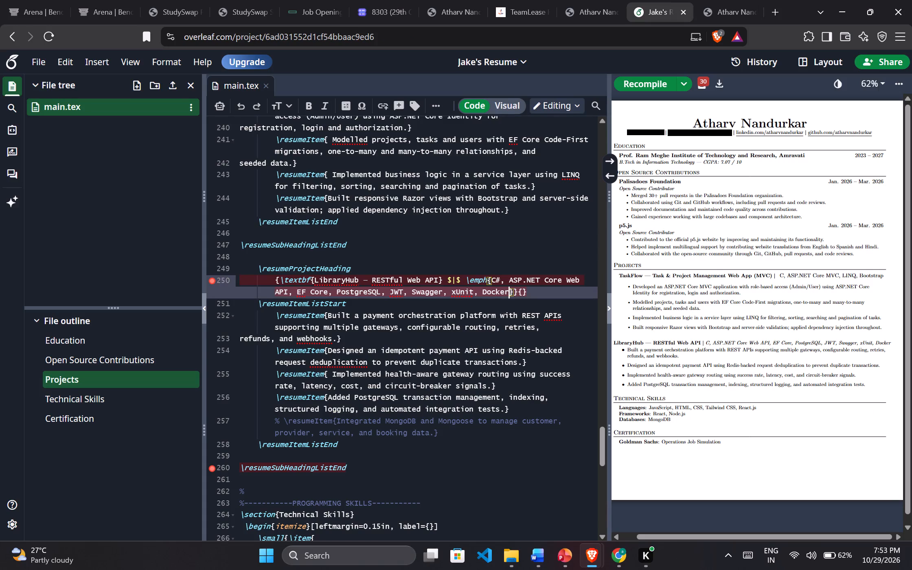
pyautogui.click(724, 0)
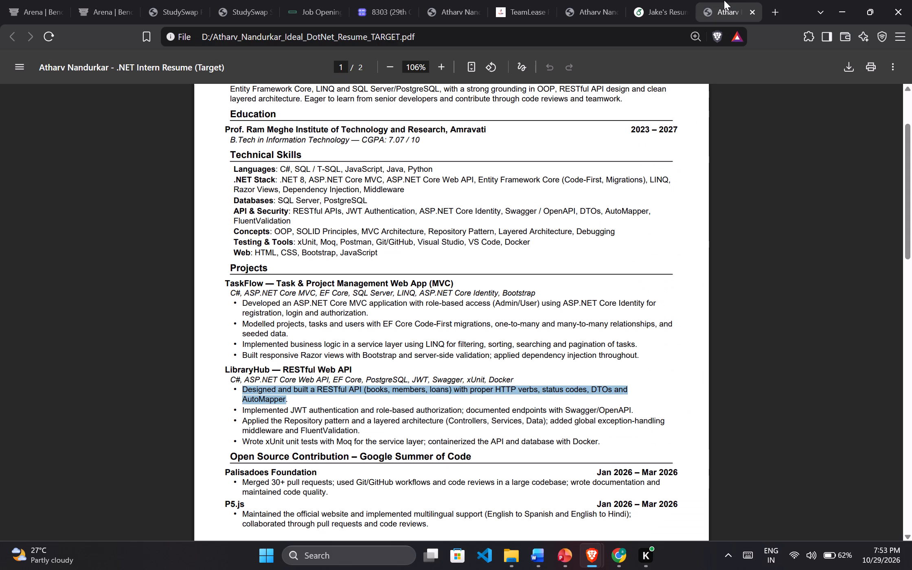
pyautogui.hotkey('ctrl', 'c')
pyautogui.click(652, 0)
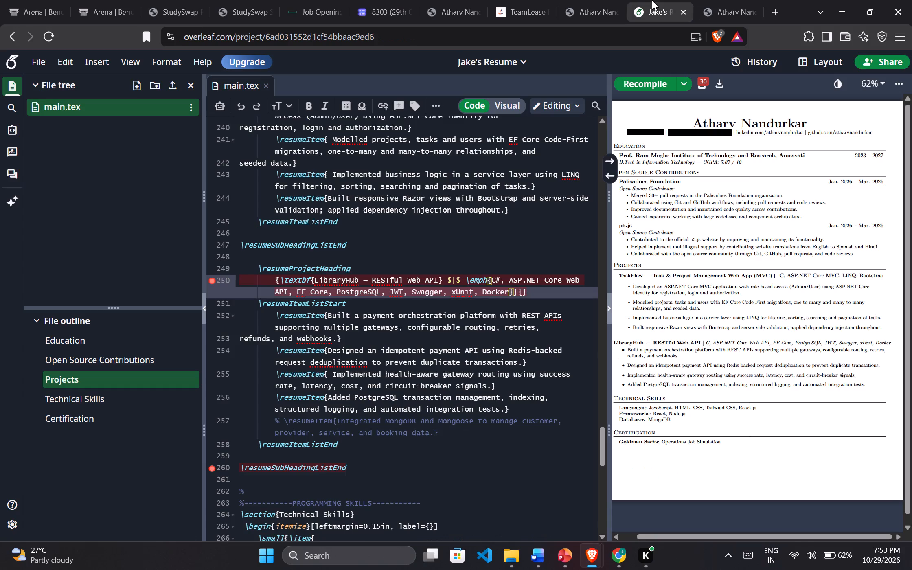
pyautogui.moveTo(334, 340); pyautogui.dragTo(333, 323)
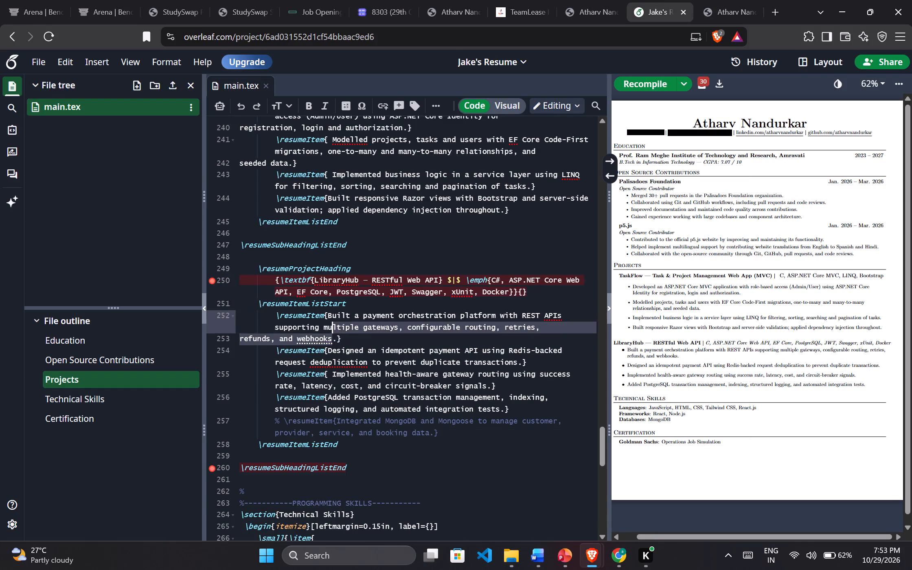
pyautogui.moveTo(333, 323); pyautogui.dragTo(329, 319)
pyautogui.hotkey('ctrl', 'v')
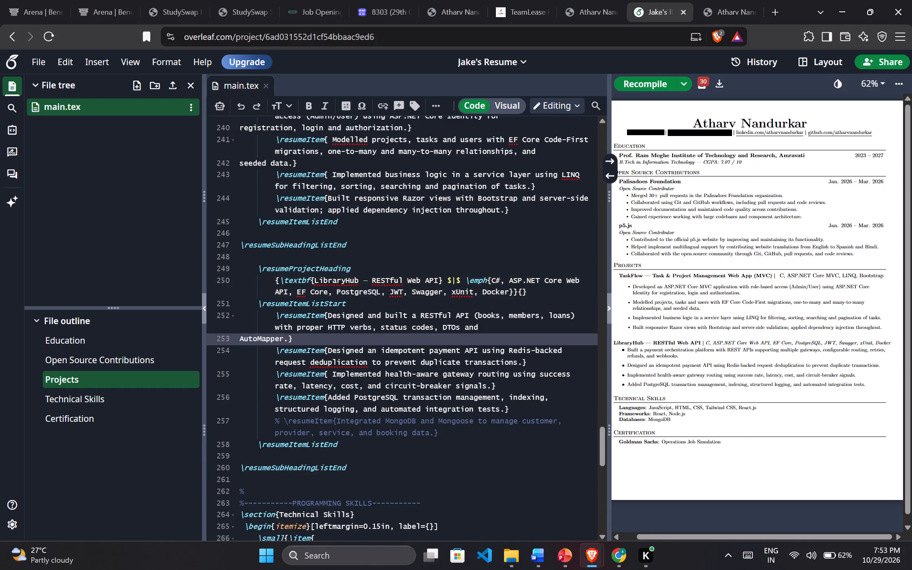
pyautogui.click(632, 77)
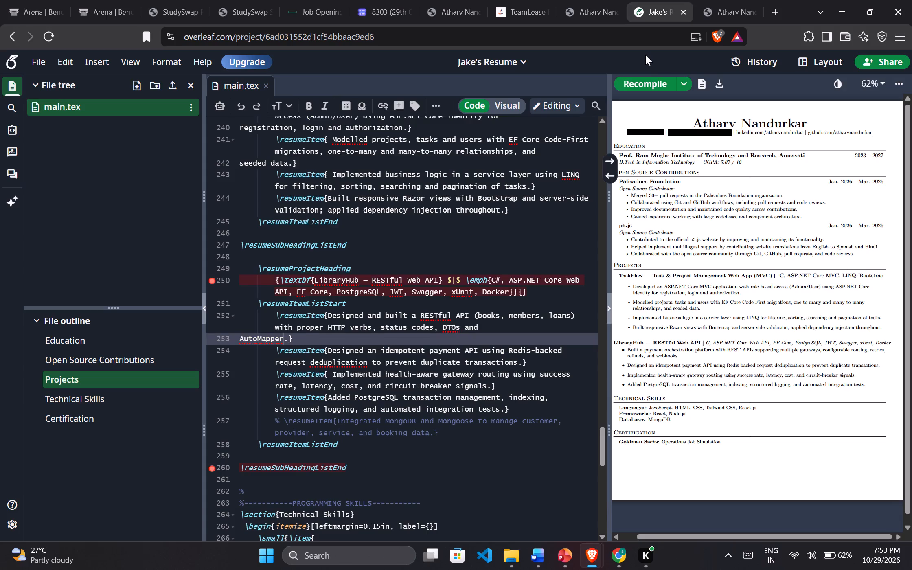
# Replace LibraryHub's second bullet with the target resume's "Implemented JWT authentication and role-based authorization…" bullet, without a doubled period.
pyautogui.click(711, 0)
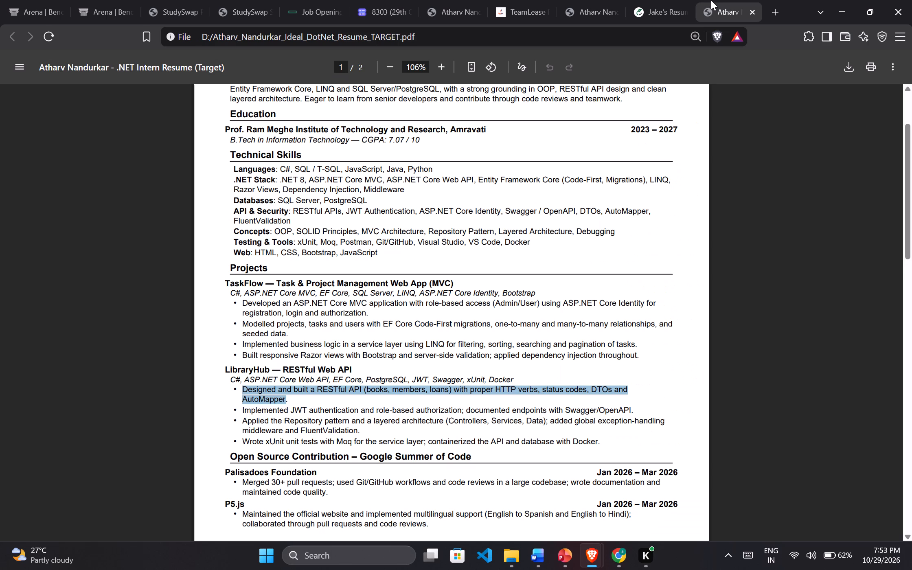
pyautogui.click(660, 0)
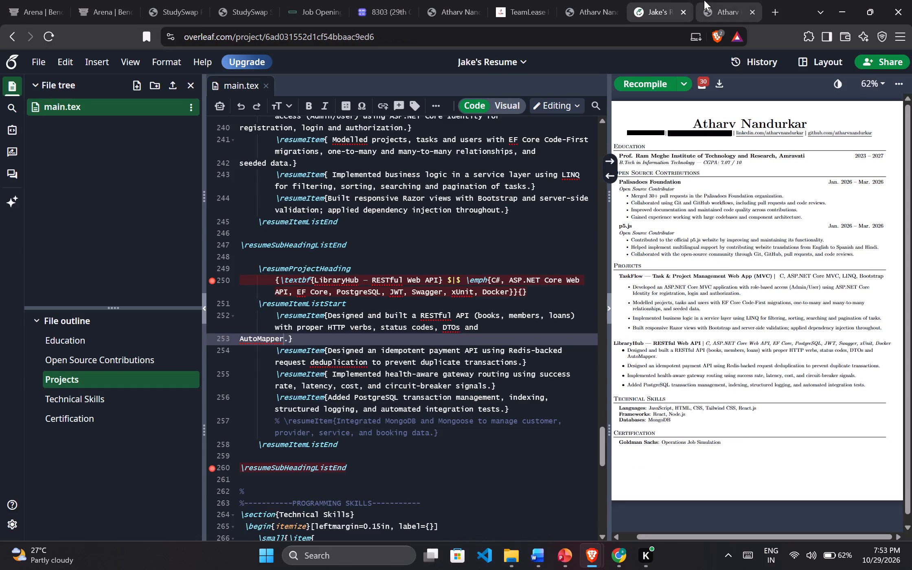
pyautogui.click(704, 0)
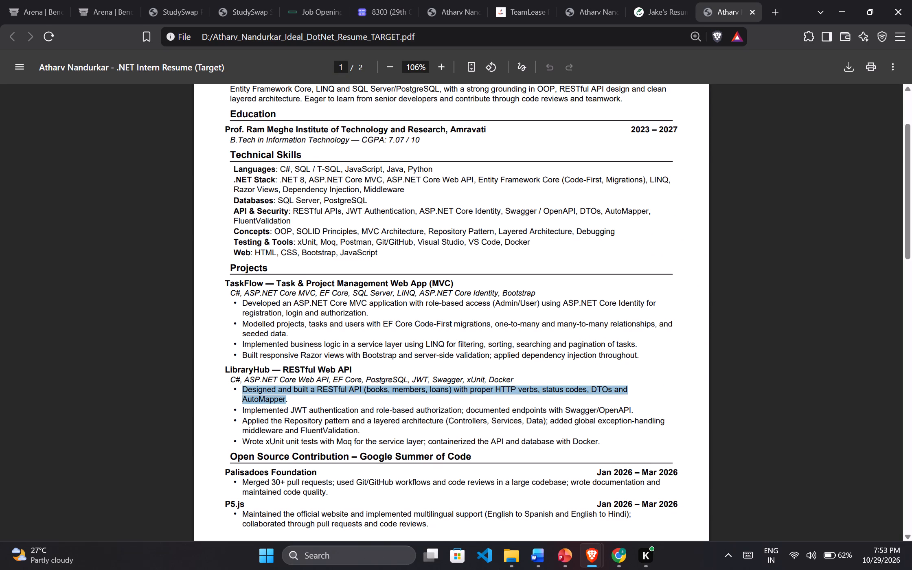
pyautogui.moveTo(239, 410); pyautogui.dragTo(640, 417)
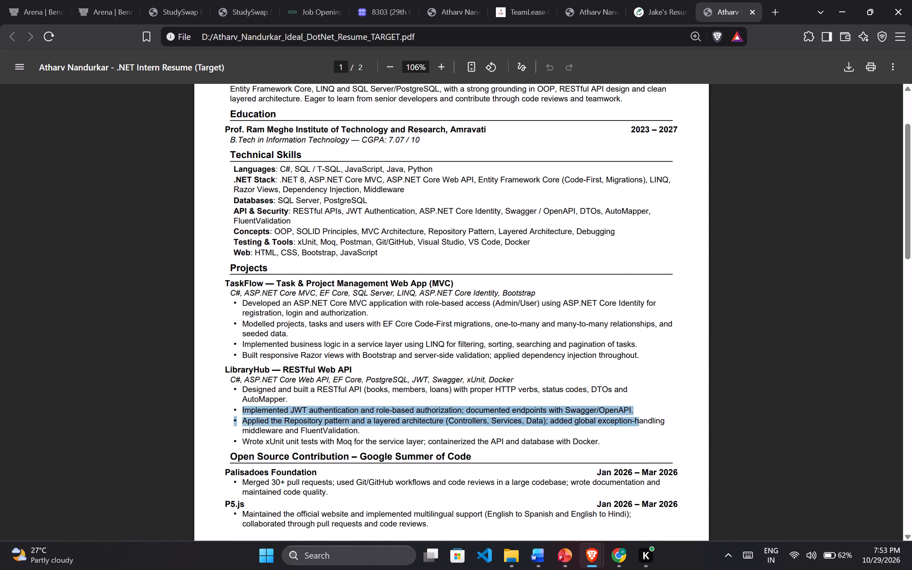
pyautogui.moveTo(640, 417); pyautogui.dragTo(646, 408)
pyautogui.hotkey('ctrl', 'c')
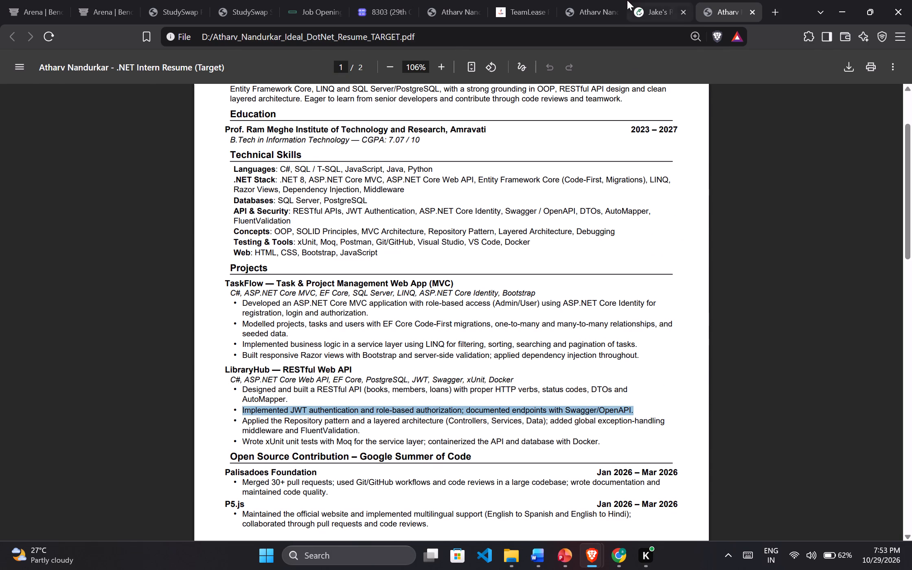
pyautogui.click(627, 0)
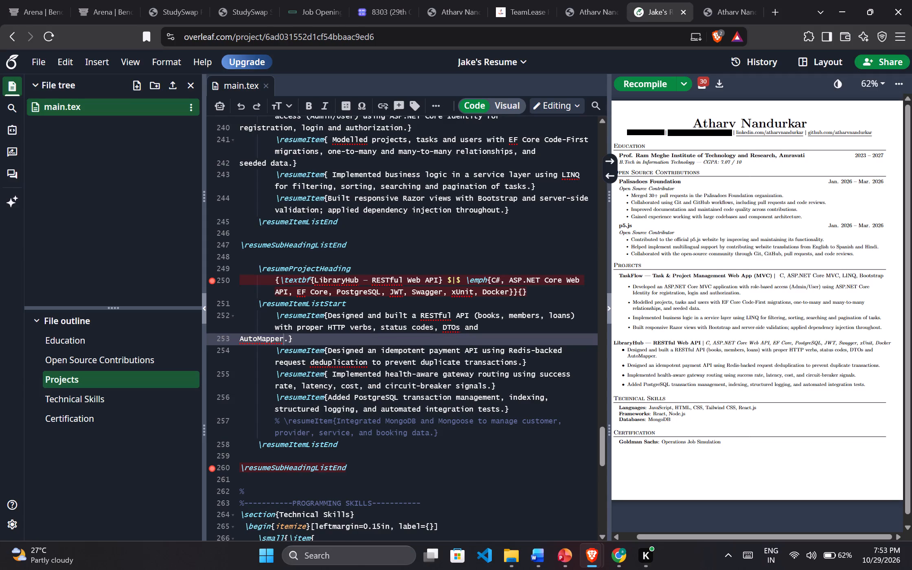
pyautogui.moveTo(520, 363); pyautogui.dragTo(331, 347)
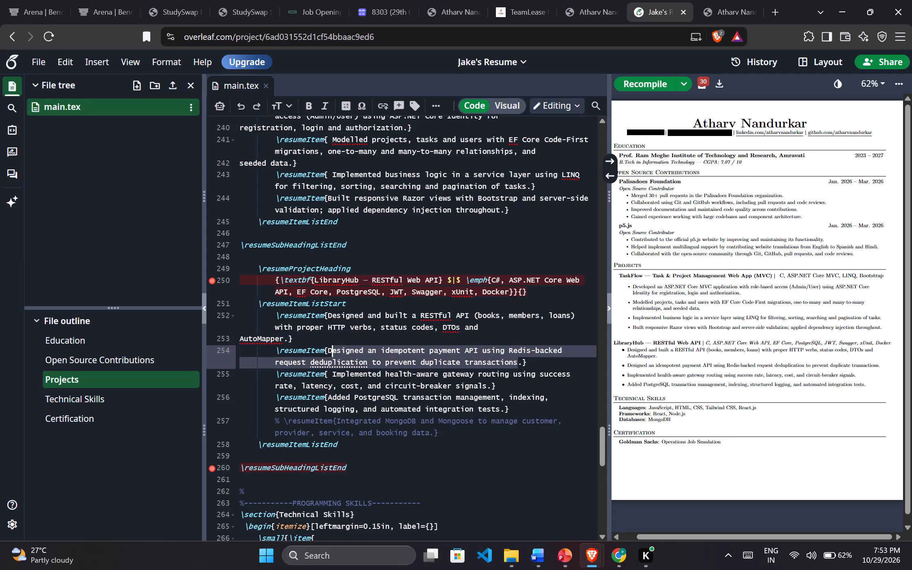
pyautogui.moveTo(331, 347); pyautogui.dragTo(329, 346)
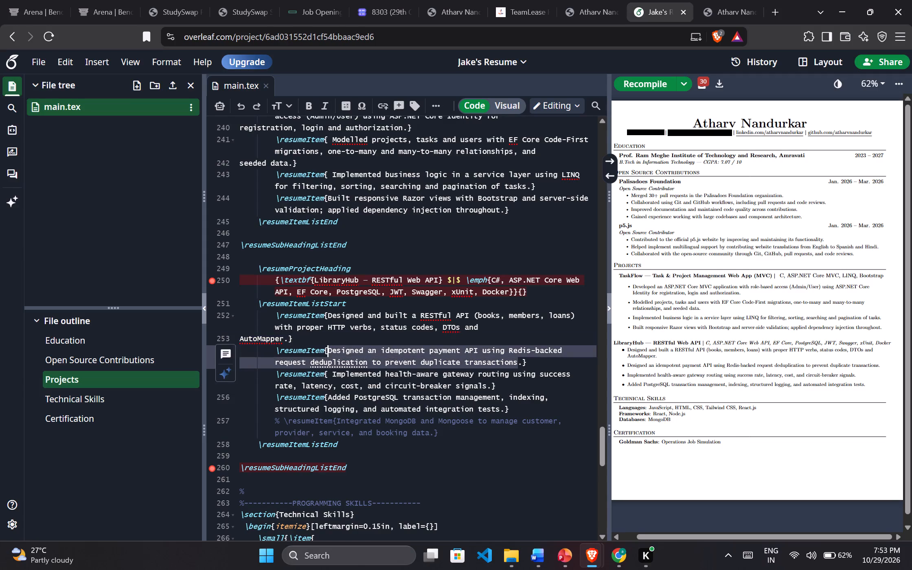
pyautogui.hotkey('ctrl', 'v')
pyautogui.press('BackSpace')
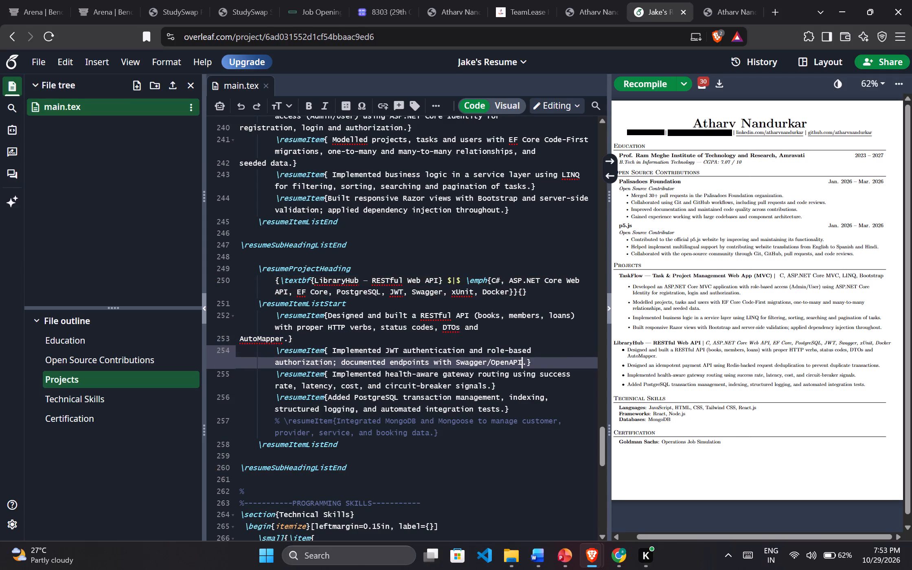
# Replace LibraryHub's third bullet with the target resume's "Applied the Repository pattern and a layered architecture…" bullet, without a doubled period.
pyautogui.click(713, 0)
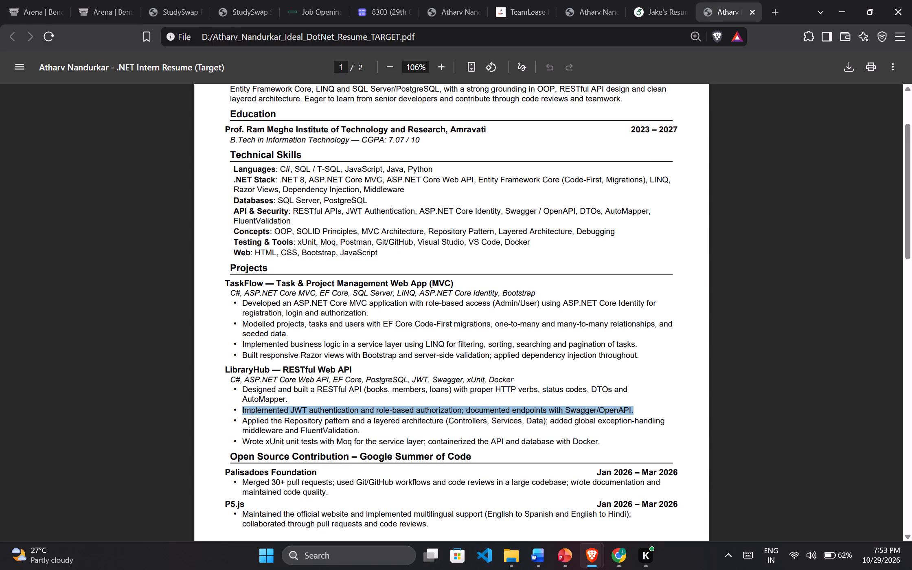
pyautogui.moveTo(241, 420); pyautogui.dragTo(366, 427)
pyautogui.click(359, 434)
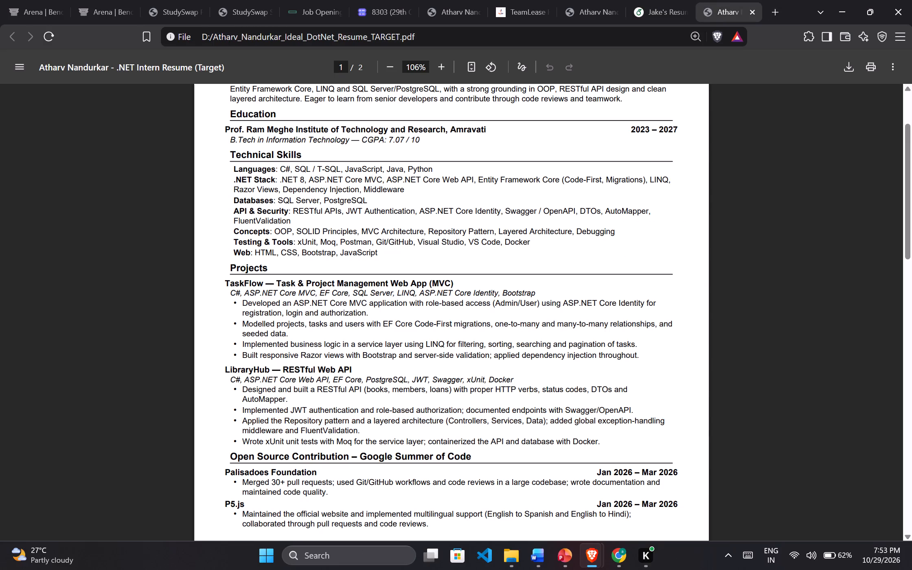
pyautogui.moveTo(361, 434); pyautogui.dragTo(242, 417)
pyautogui.hotkey('ctrl', 'c')
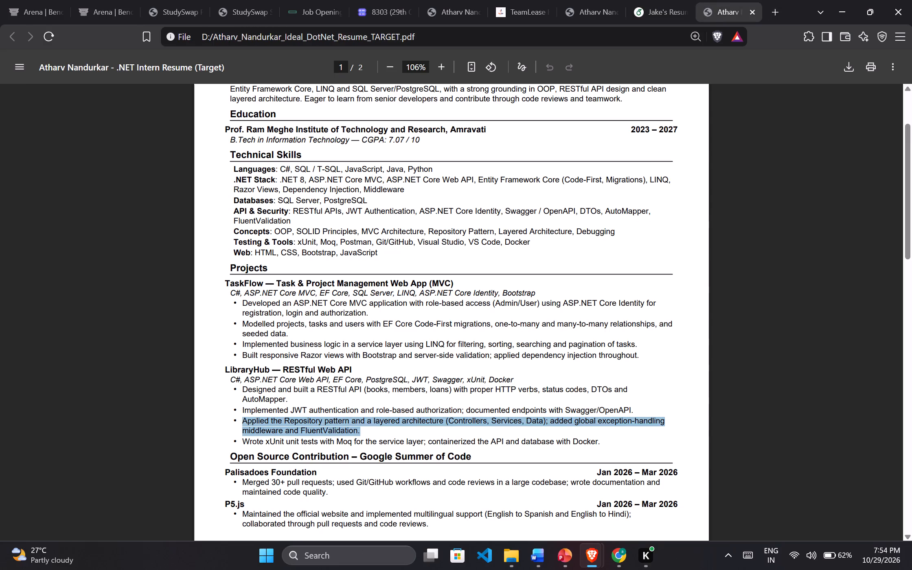
pyautogui.click(629, 0)
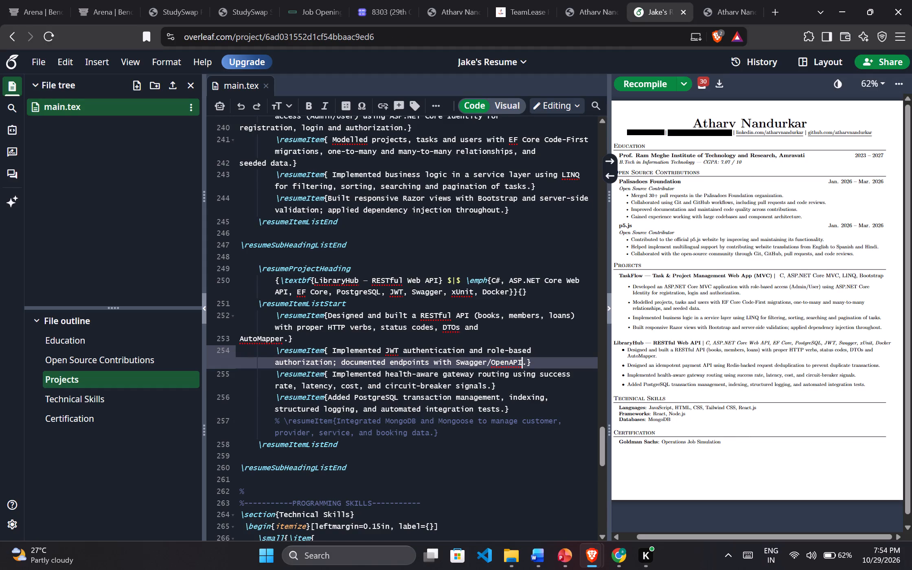
pyautogui.moveTo(487, 385); pyautogui.dragTo(331, 377)
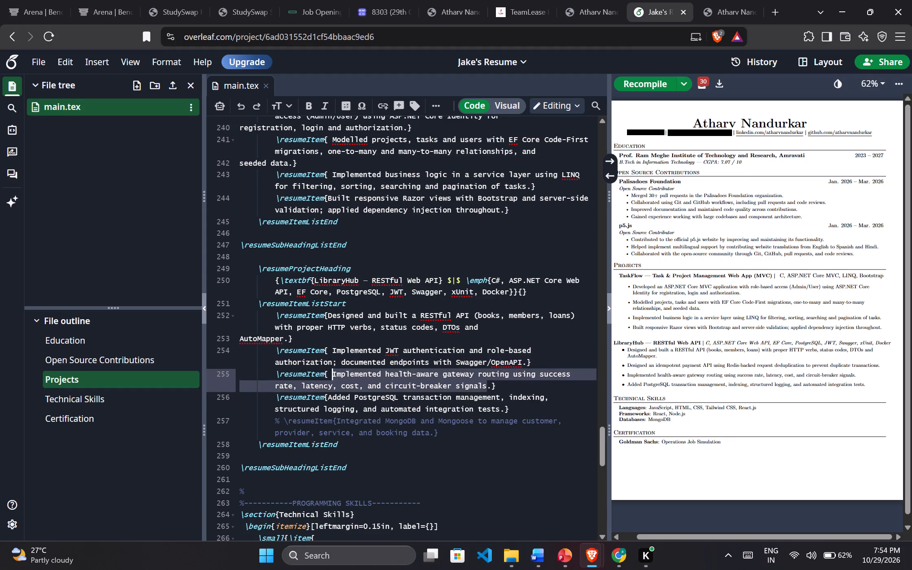
pyautogui.hotkey('ctrl', 'v')
pyautogui.press('Right')
pyautogui.press('BackSpace')
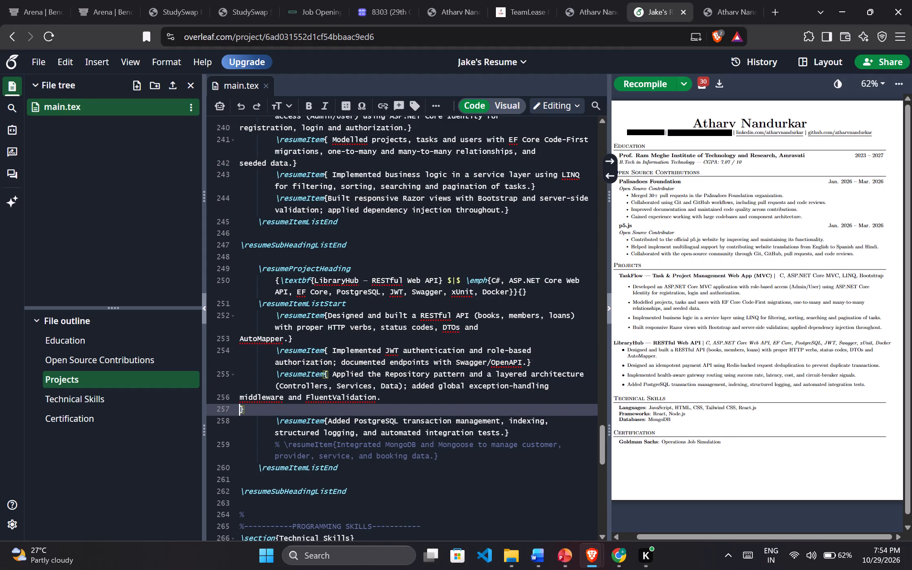
# Replace LibraryHub's fourth bullet with the target resume's "Wrote xUnit unit tests with Moq…" bullet, without a doubled period, and recompile.
pyautogui.click(706, 0)
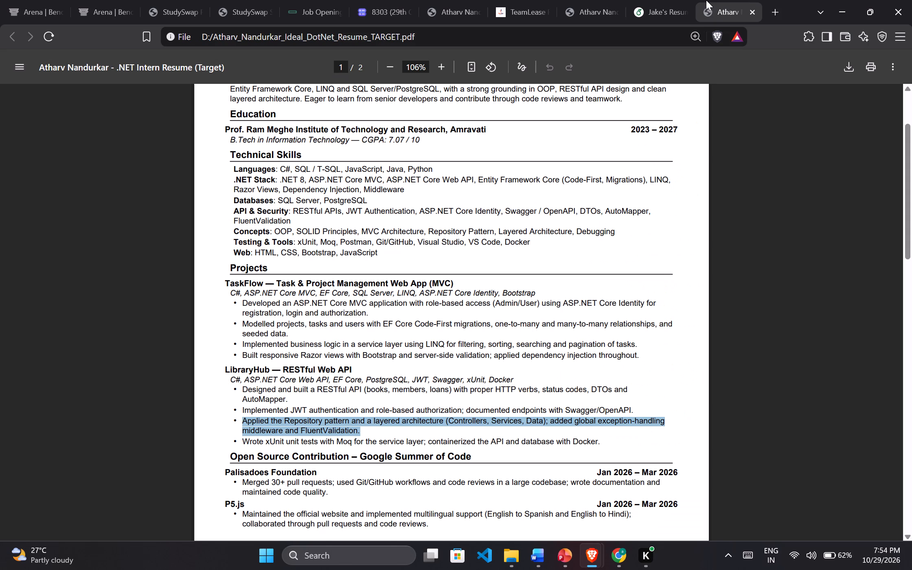
pyautogui.click(321, 360)
pyautogui.scroll(-1, 321, 360)
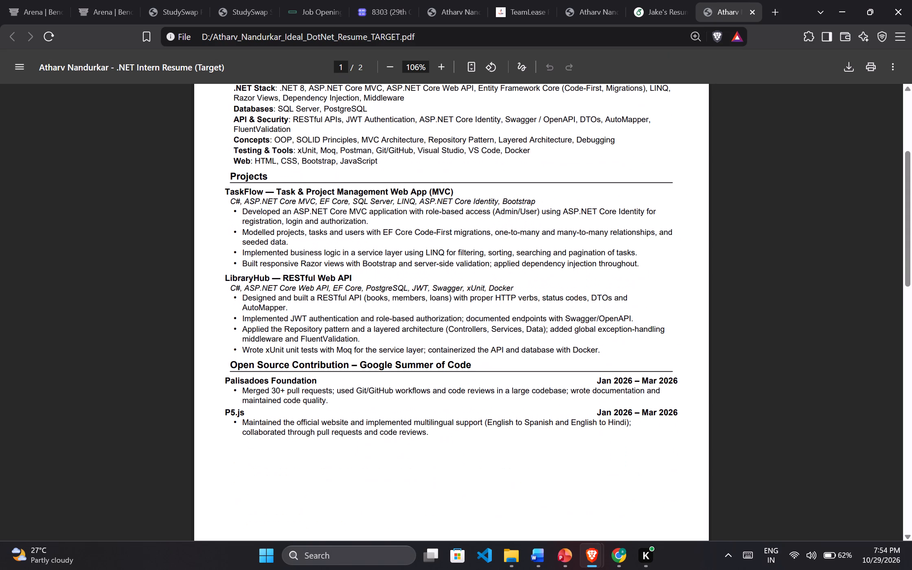
pyautogui.moveTo(243, 349); pyautogui.dragTo(608, 348)
pyautogui.hotkey('ctrl', 'c')
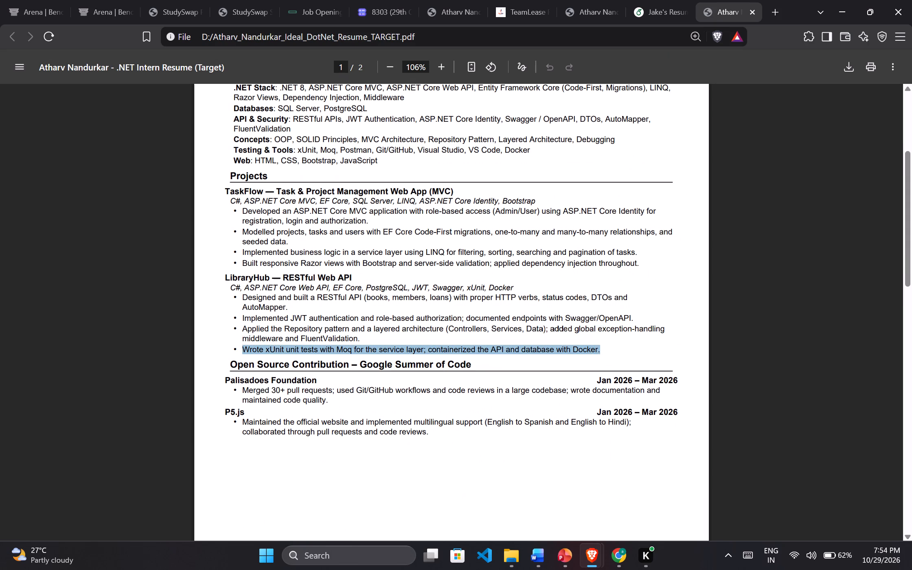
pyautogui.click(650, 2)
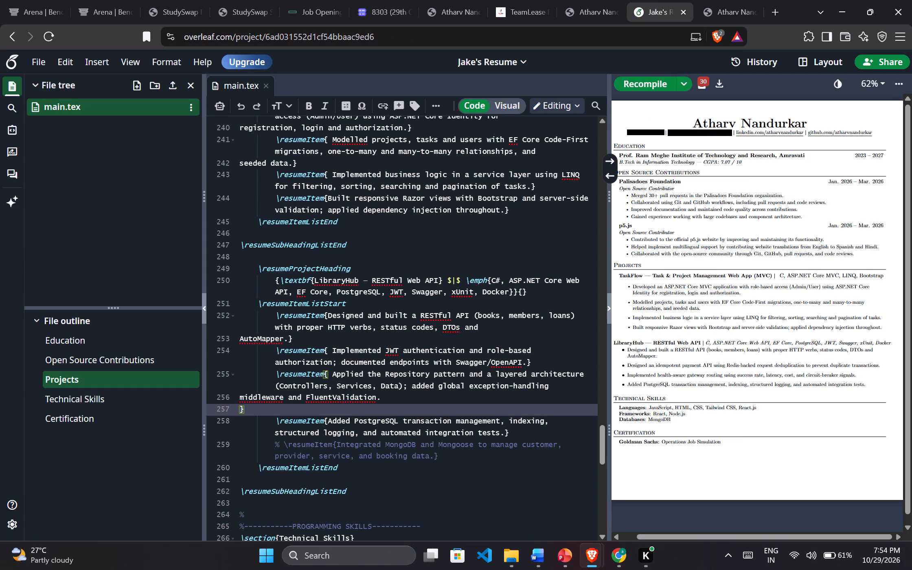
pyautogui.moveTo(502, 434); pyautogui.dragTo(426, 421)
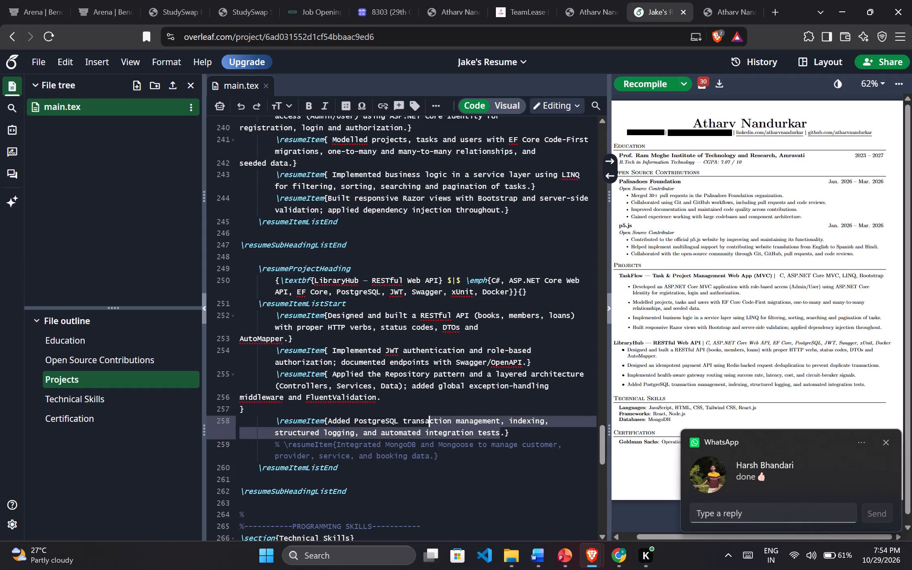
pyautogui.moveTo(426, 421); pyautogui.dragTo(329, 419)
pyautogui.hotkey('ctrl', 'v')
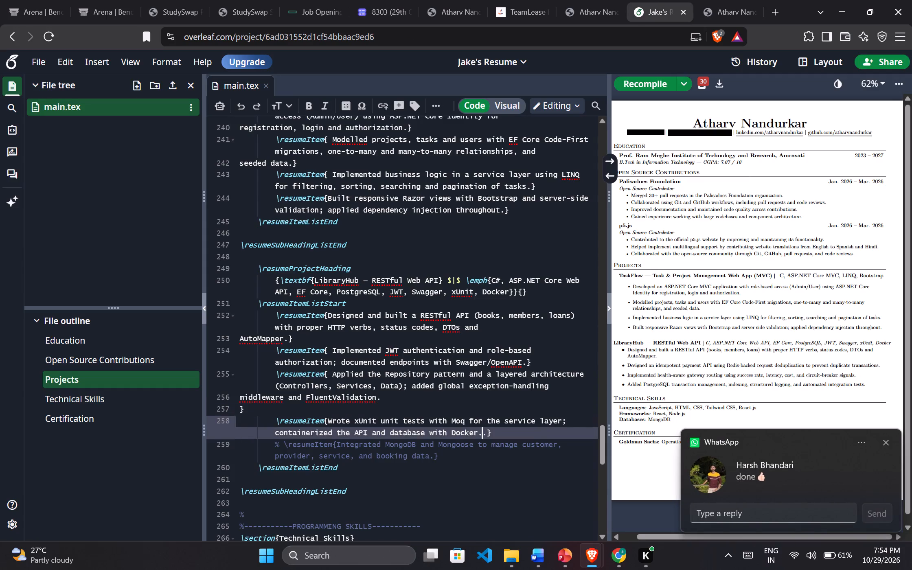
pyautogui.press('BackSpace')
pyautogui.click(642, 82)
# Compare the recompiled Overleaf resume with the target resume PDF.
pyautogui.click(729, 0)
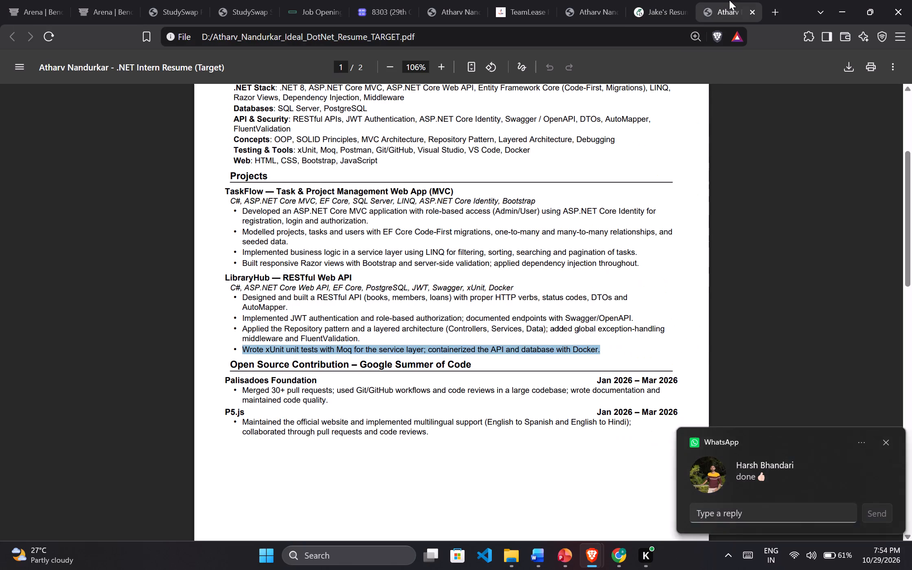
pyautogui.click(429, 306)
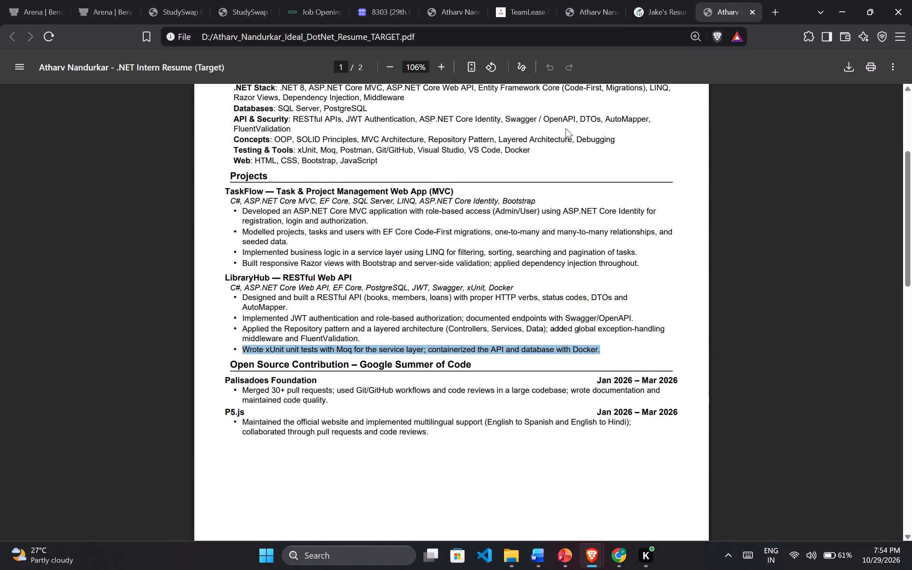
pyautogui.click(639, 0)
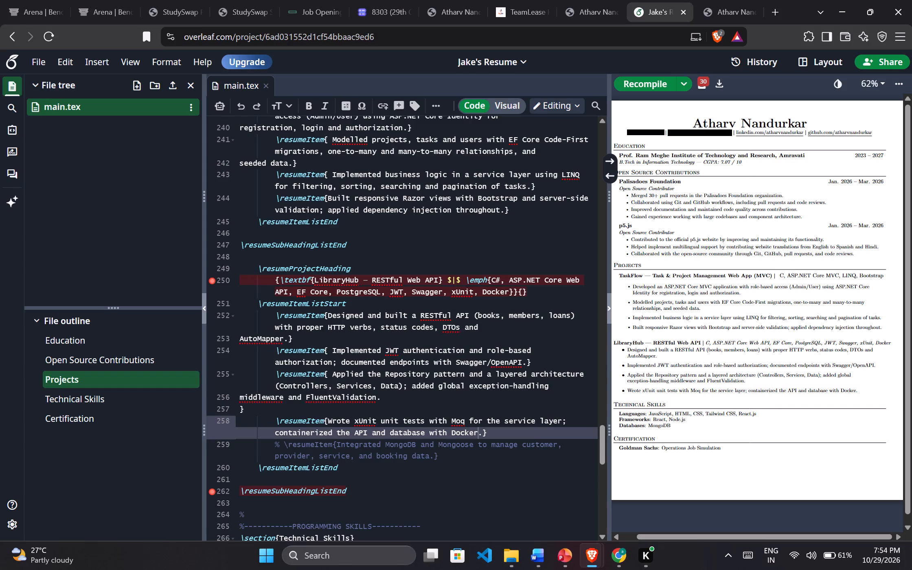
pyautogui.click(750, 0)
pyautogui.click(318, 300)
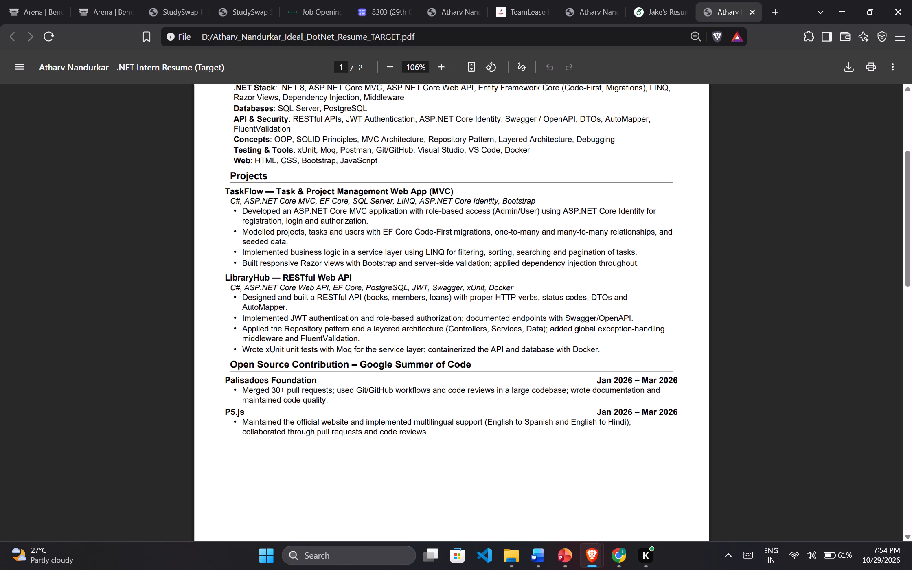
# Remove JWT from the technology list in LibraryHub's project heading in the Overleaf source.
pyautogui.click(633, 0)
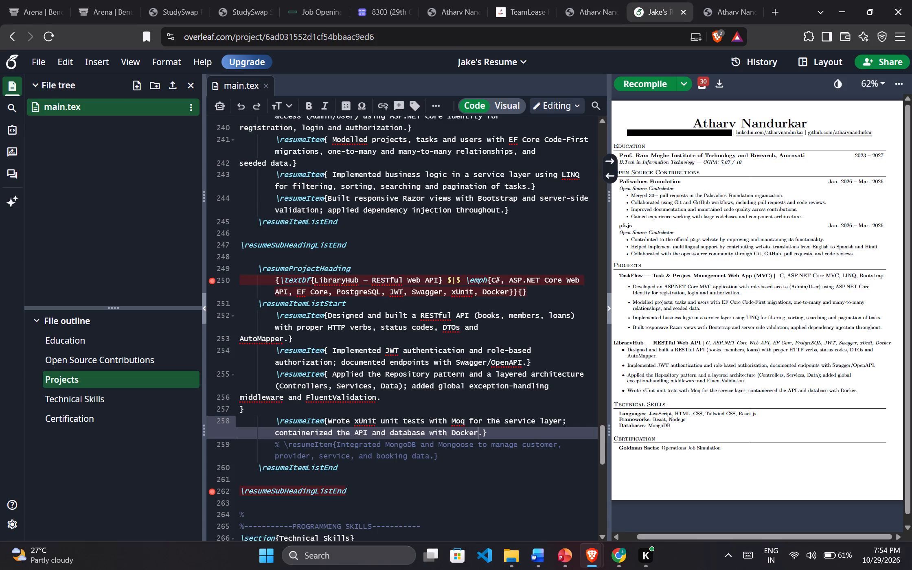
pyautogui.click(491, 386)
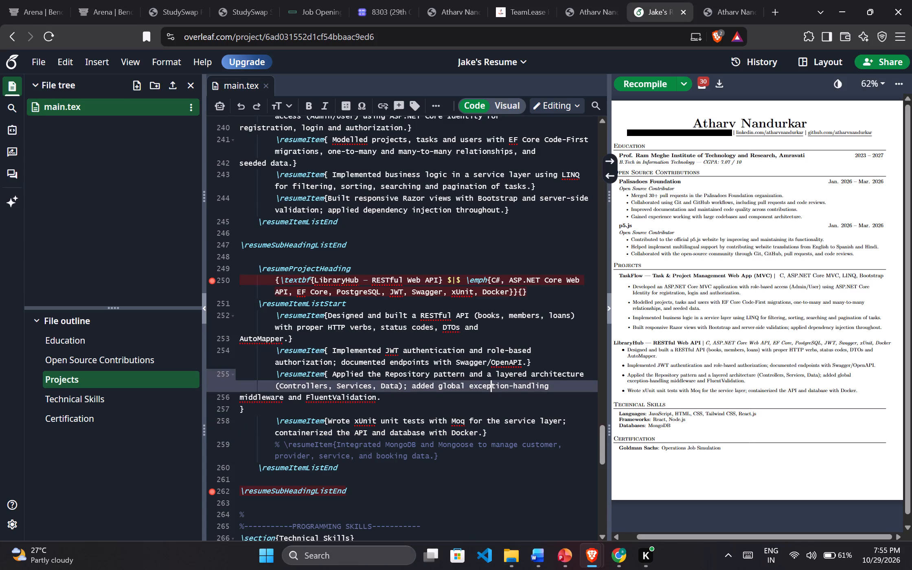
pyautogui.click(399, 290)
pyautogui.press('Right')
pyautogui.press('BackSpace')
pyautogui.press('BackSpace')
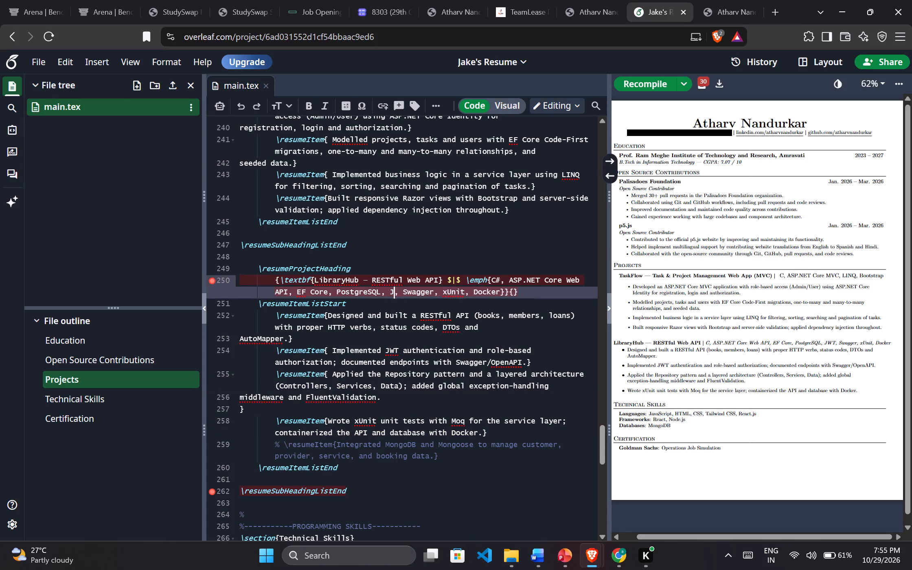
pyautogui.press('BackSpace')
pyautogui.press('BackSpace')
pyautogui.press('Right')
pyautogui.press('BackSpace')
# Remove xUnit from LibraryHub's technology list so it ends with Swagger, Docker, and recompile the resume.
pyautogui.press('Right')
pyautogui.press('Right')
pyautogui.press('Right')
pyautogui.press('Right')
pyautogui.press('Right')
pyautogui.press('Right')
pyautogui.press('Right')
pyautogui.press('Right')
pyautogui.press('Right')
pyautogui.press('Right')
pyautogui.press('Right')
pyautogui.press('Right')
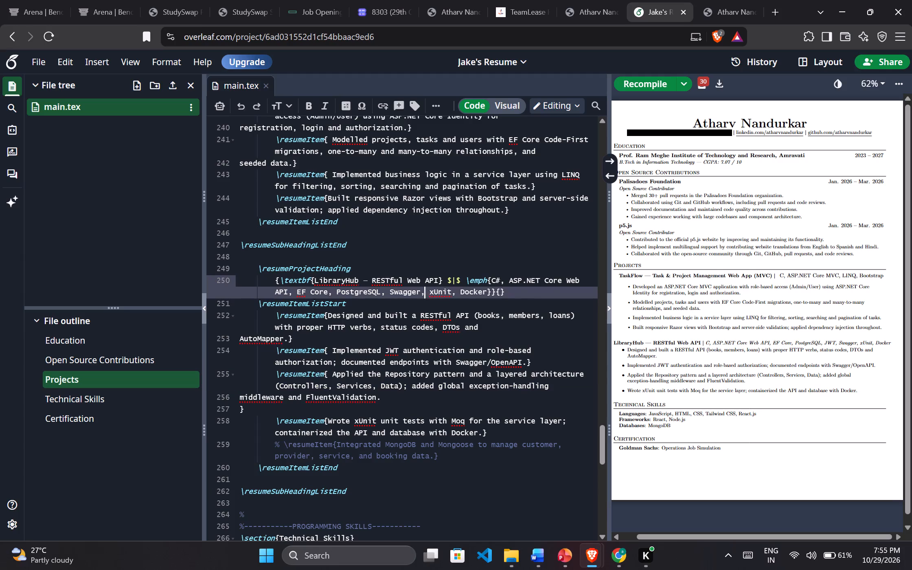
pyautogui.press('Right')
pyautogui.press('Right')
pyautogui.press('Right')
pyautogui.press('Right')
pyautogui.press('BackSpace')
pyautogui.press('BackSpace')
pyautogui.press('BackSpace')
pyautogui.press('BackSpace')
pyautogui.press('BackSpace')
pyautogui.press('BackSpace')
pyautogui.press('BackSpace')
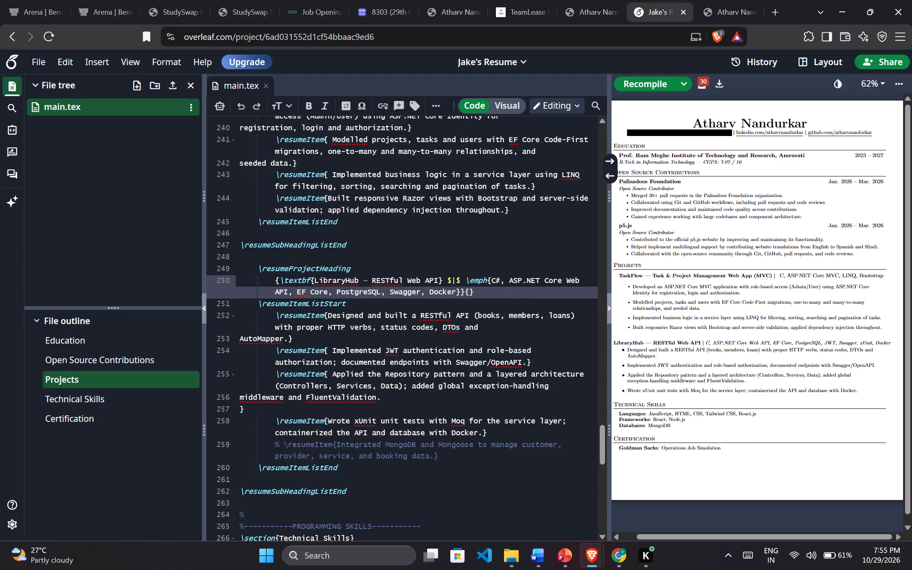
pyautogui.click(641, 85)
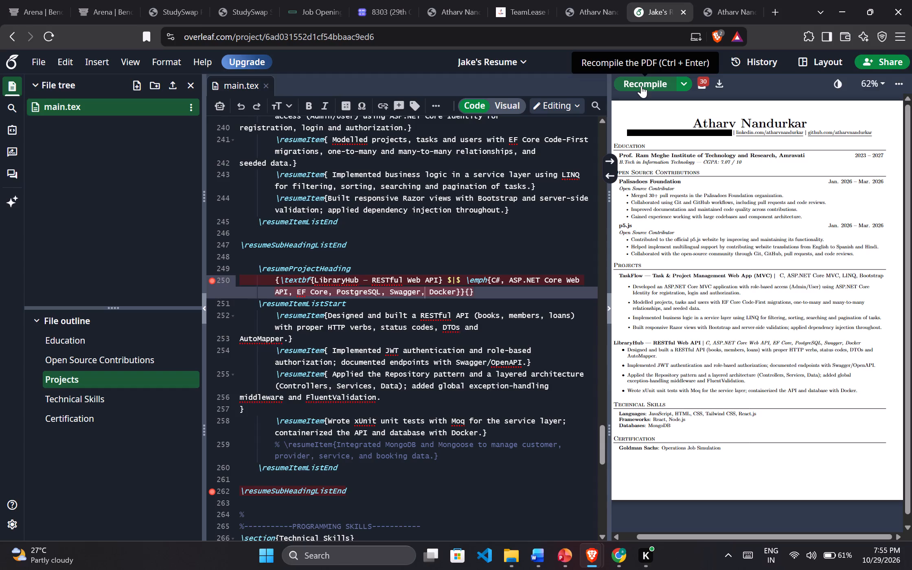
# Check the layout of the recompiled Projects section against its LaTeX source.
pyautogui.click(493, 396)
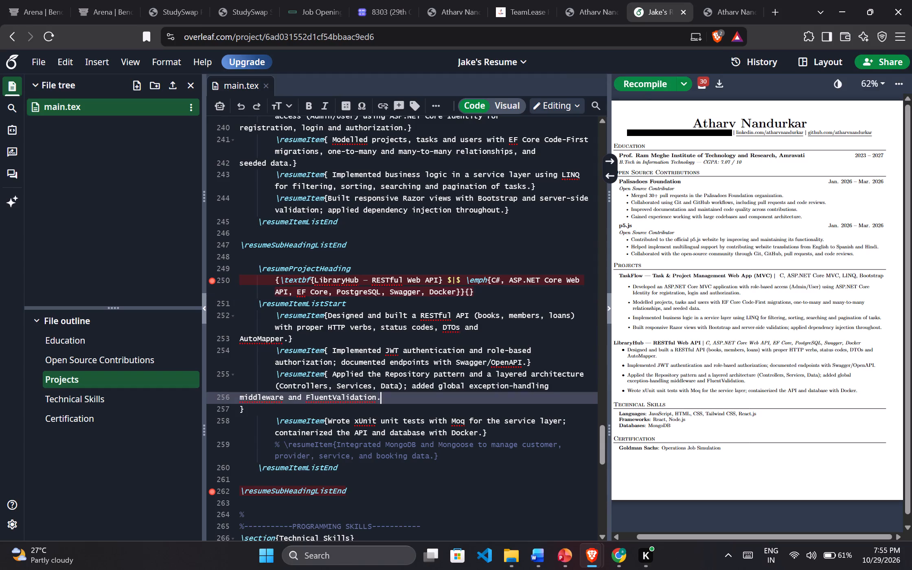
pyautogui.scroll(-1, 493, 396)
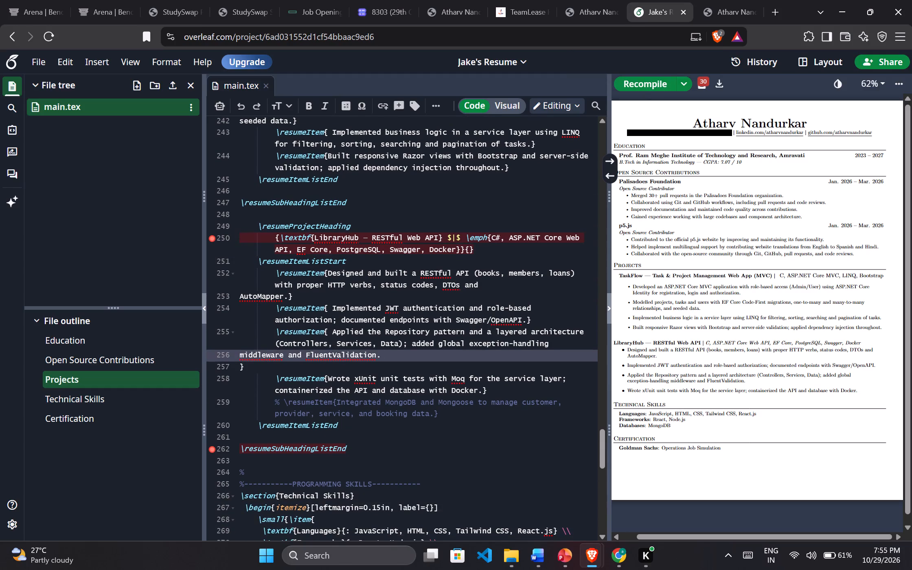
pyautogui.click(483, 381)
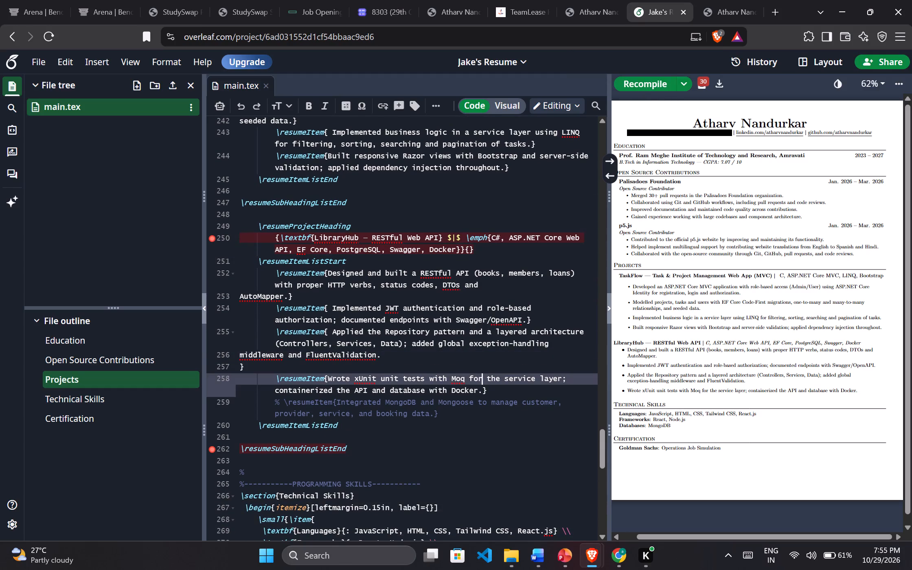
pyautogui.scroll(-2, 683, 348)
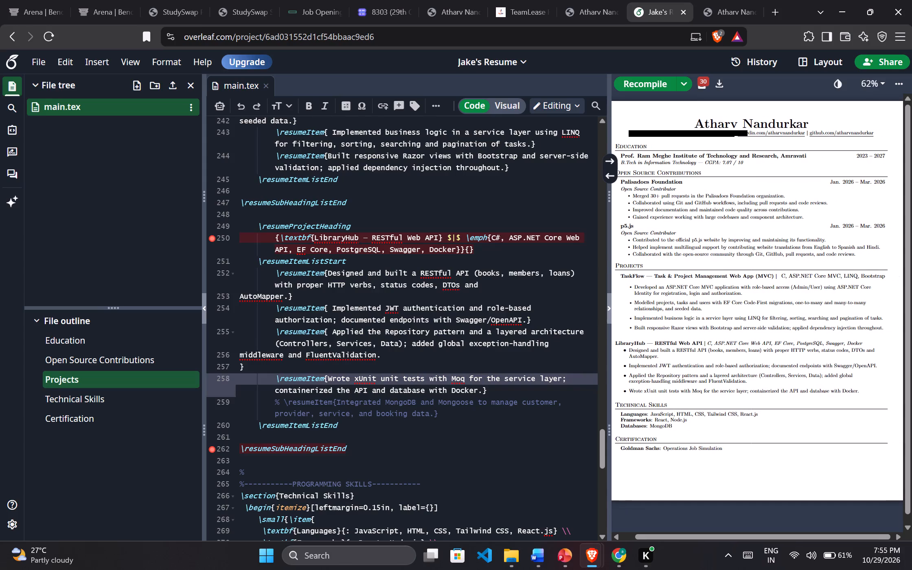
pyautogui.scroll(-1, 683, 348)
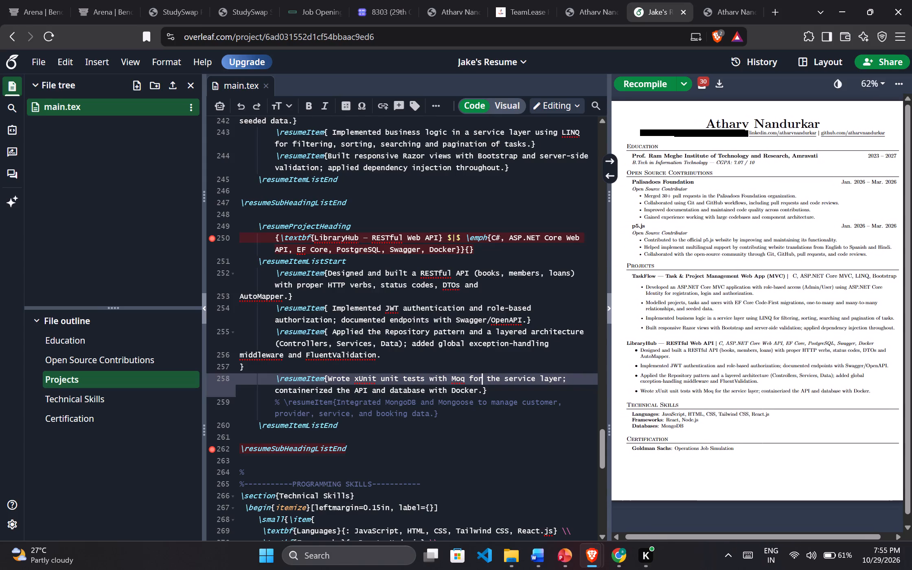
pyautogui.scroll(-2, 683, 348)
pyautogui.click(360, 384)
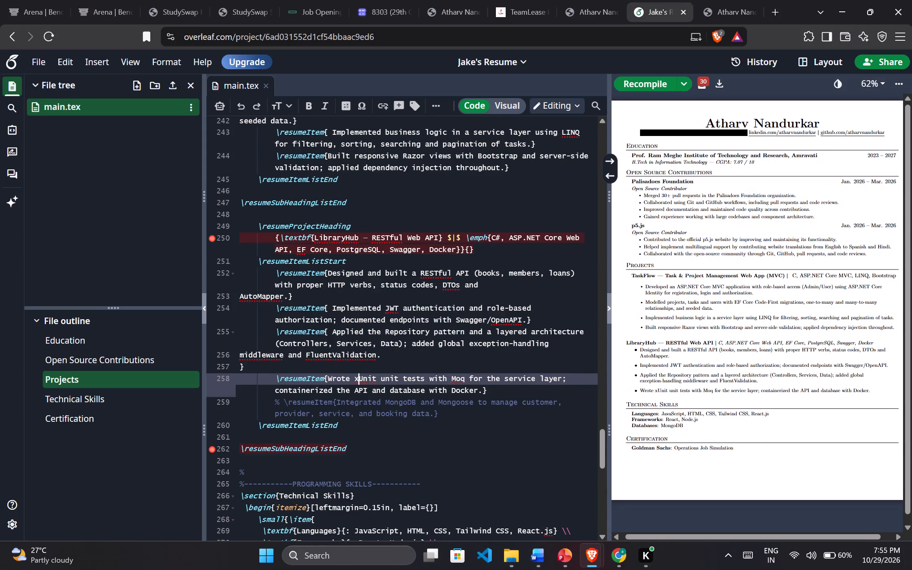
pyautogui.click(308, 250)
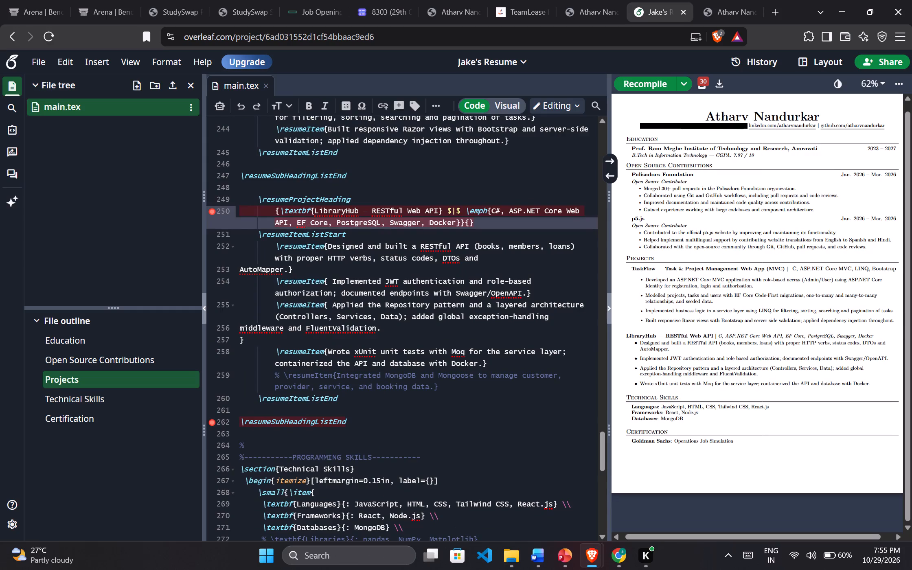
pyautogui.moveTo(356, 422); pyautogui.dragTo(248, 134)
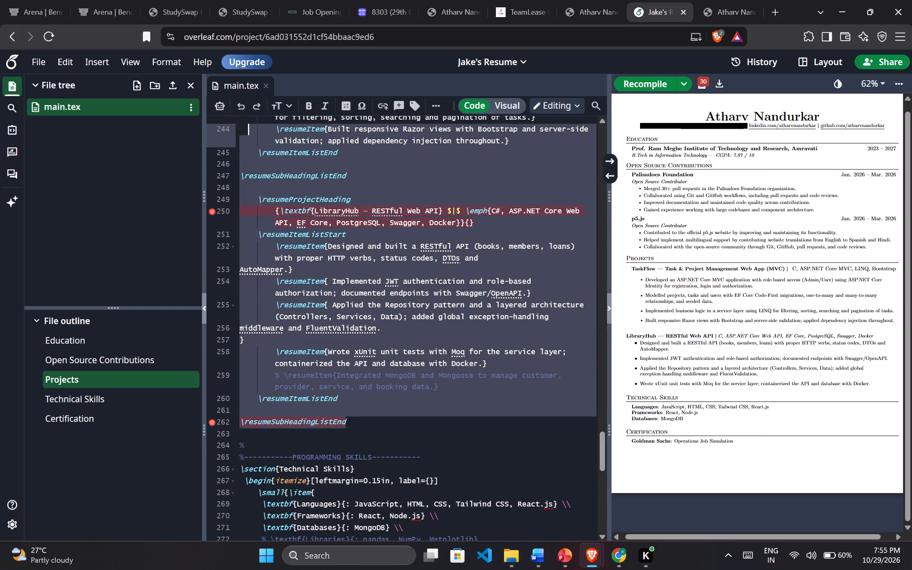
pyautogui.moveTo(248, 134); pyautogui.dragTo(235, 157)
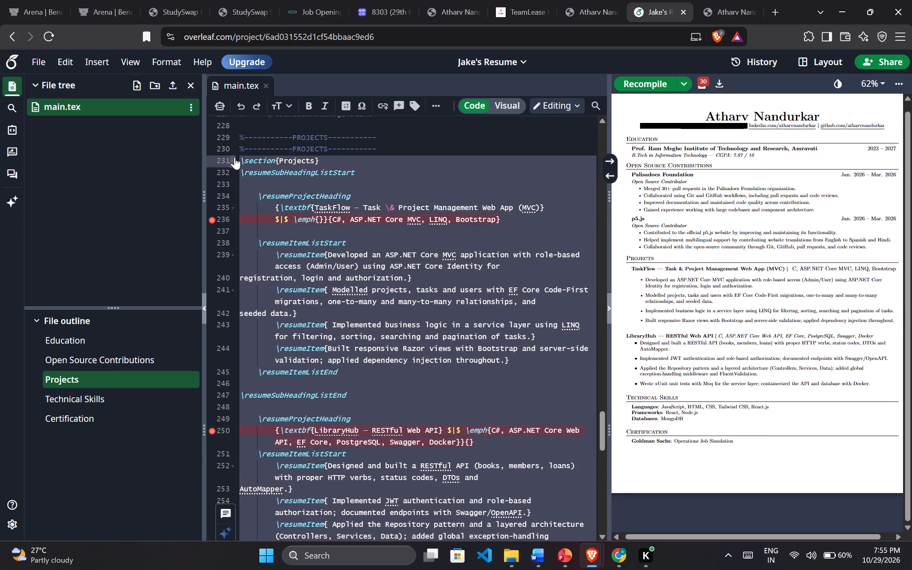
pyautogui.hotkey('ctrl', 'c')
pyautogui.click(383, 183)
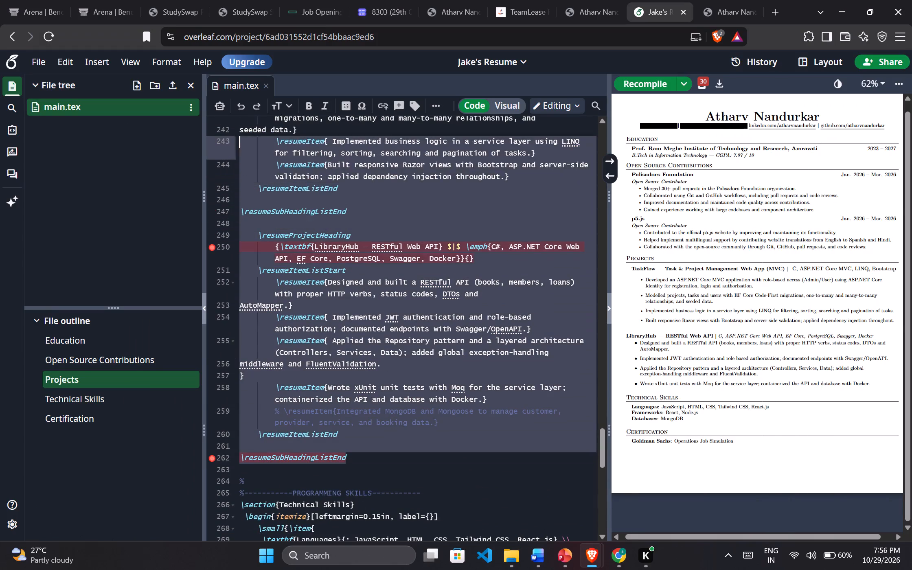
pyautogui.moveTo(237, 141); pyautogui.dragTo(235, 244)
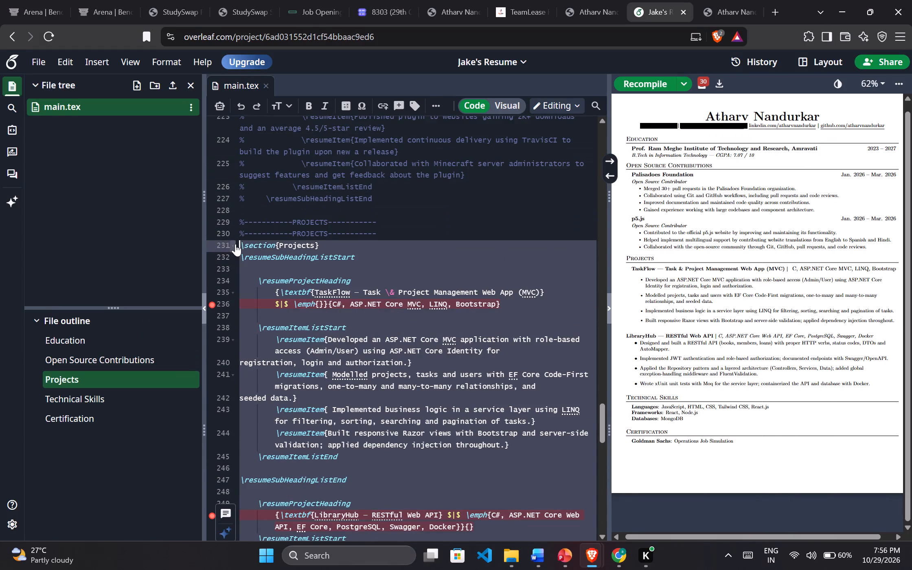
pyautogui.hotkey('ctrl', 'v')
pyautogui.scroll(-1, 387, 379)
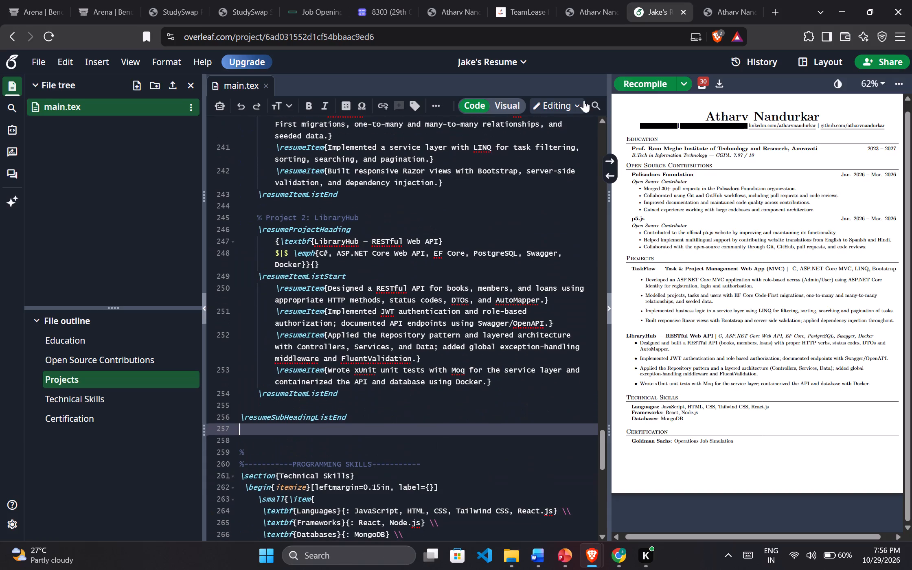
pyautogui.click(650, 81)
pyautogui.hscroll(-1, 713, 368)
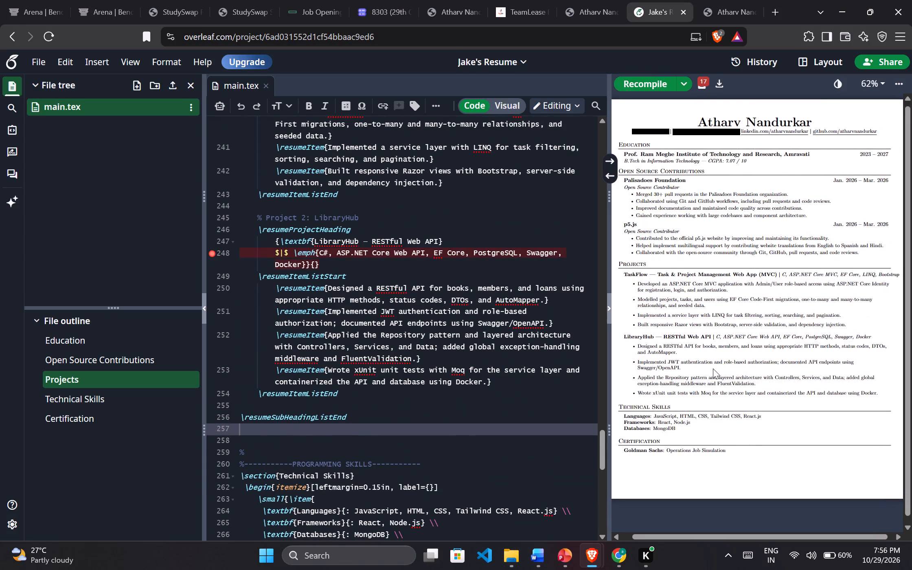
pyautogui.hscroll(-1, 713, 368)
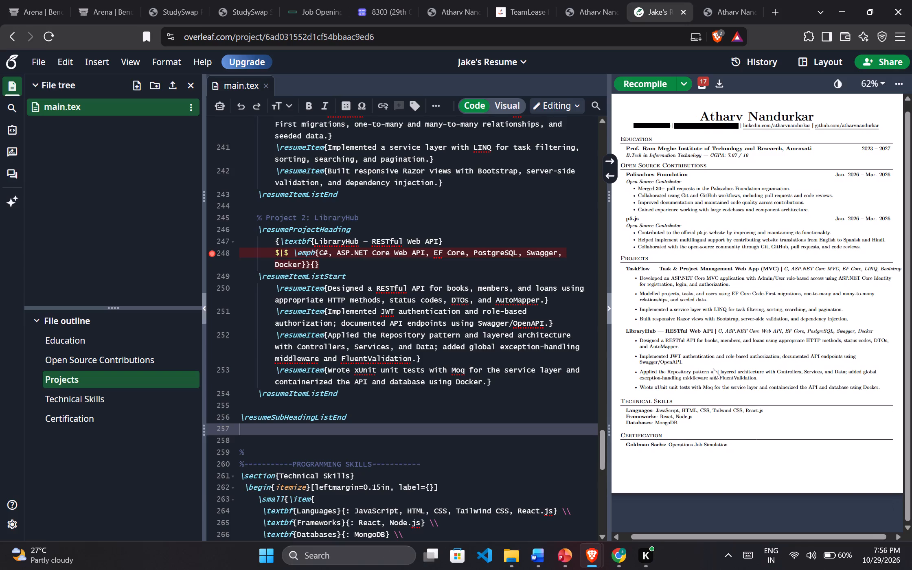
pyautogui.hscroll(-1, 713, 368)
pyautogui.scroll(-1, 713, 368)
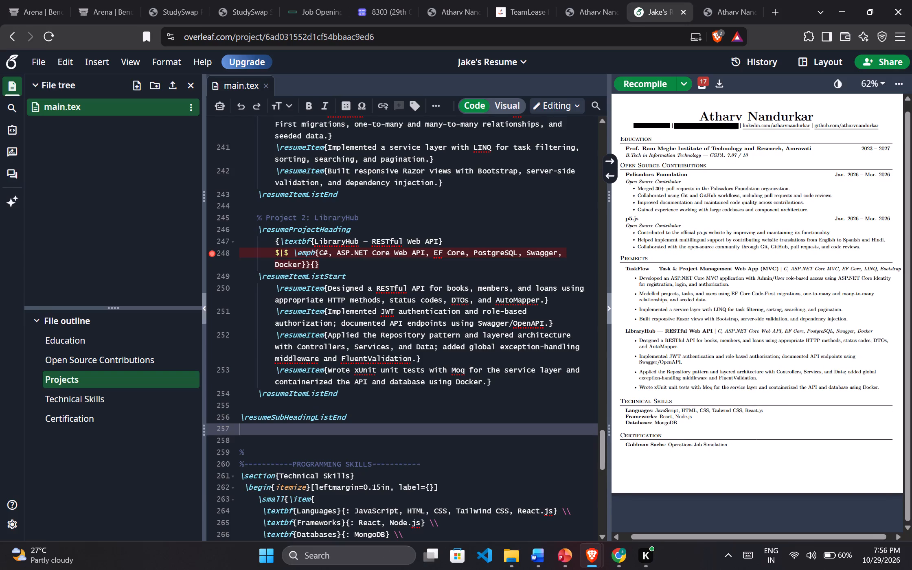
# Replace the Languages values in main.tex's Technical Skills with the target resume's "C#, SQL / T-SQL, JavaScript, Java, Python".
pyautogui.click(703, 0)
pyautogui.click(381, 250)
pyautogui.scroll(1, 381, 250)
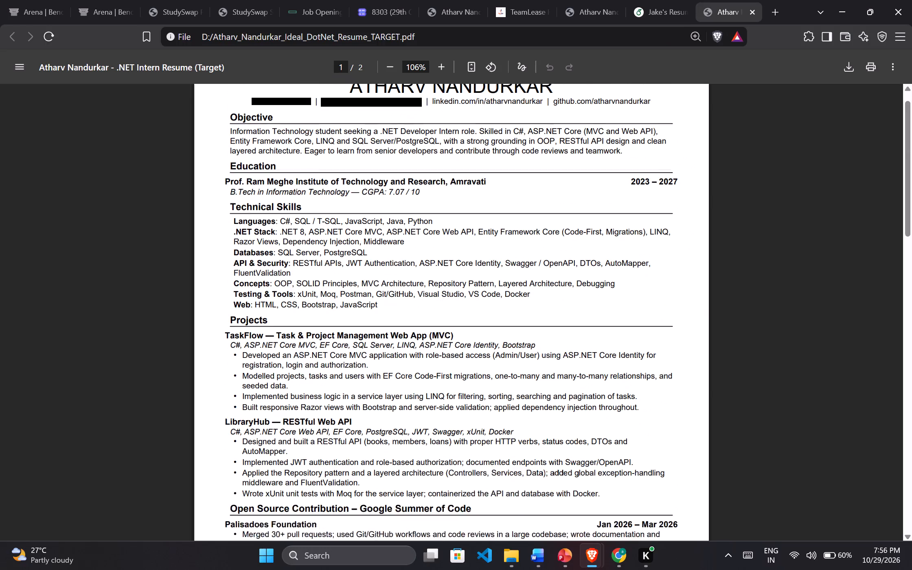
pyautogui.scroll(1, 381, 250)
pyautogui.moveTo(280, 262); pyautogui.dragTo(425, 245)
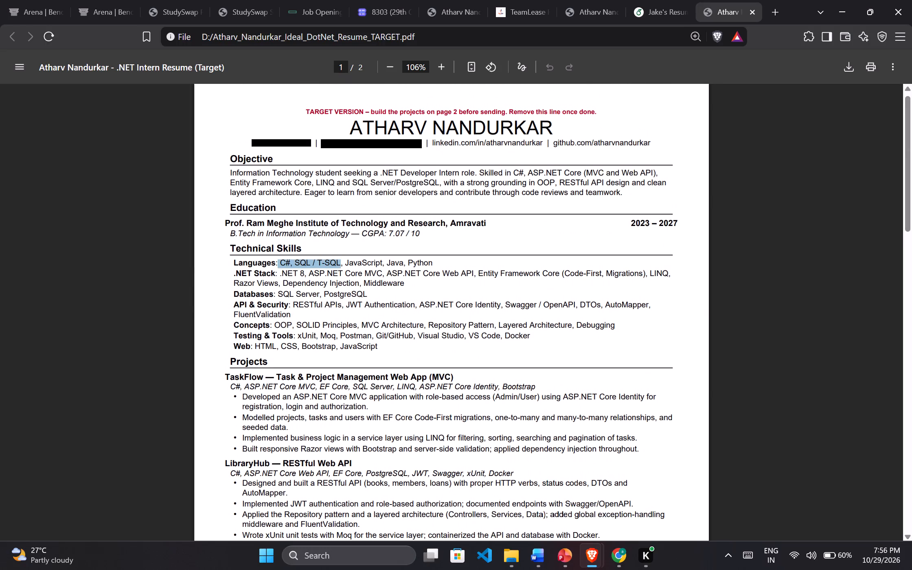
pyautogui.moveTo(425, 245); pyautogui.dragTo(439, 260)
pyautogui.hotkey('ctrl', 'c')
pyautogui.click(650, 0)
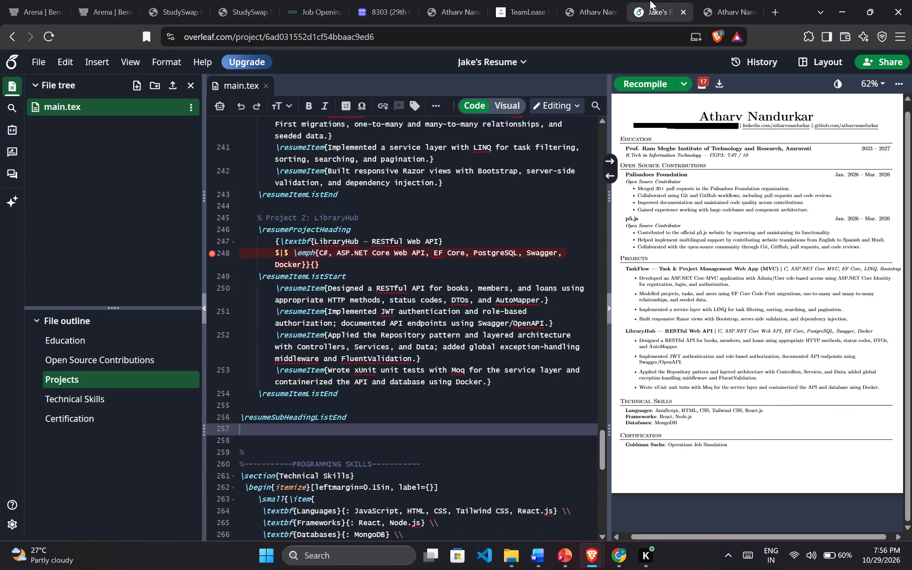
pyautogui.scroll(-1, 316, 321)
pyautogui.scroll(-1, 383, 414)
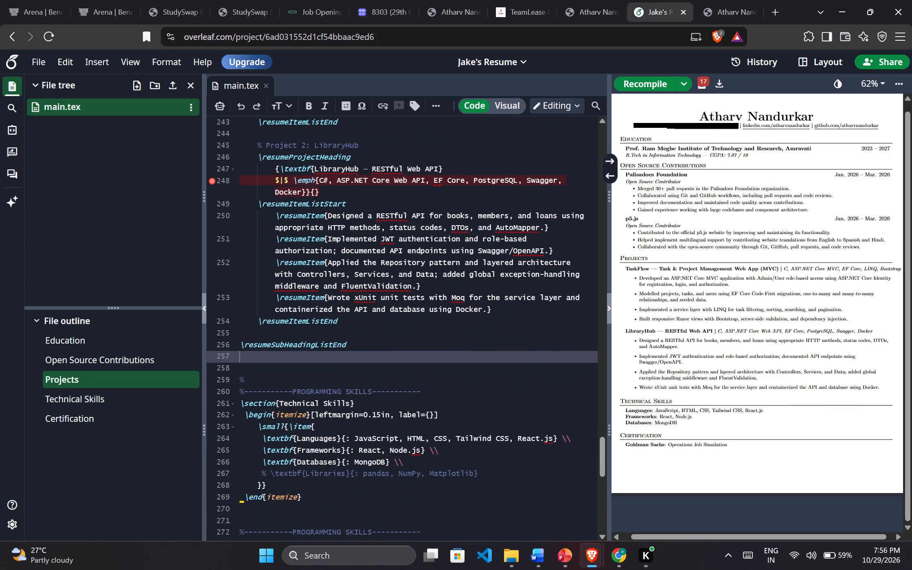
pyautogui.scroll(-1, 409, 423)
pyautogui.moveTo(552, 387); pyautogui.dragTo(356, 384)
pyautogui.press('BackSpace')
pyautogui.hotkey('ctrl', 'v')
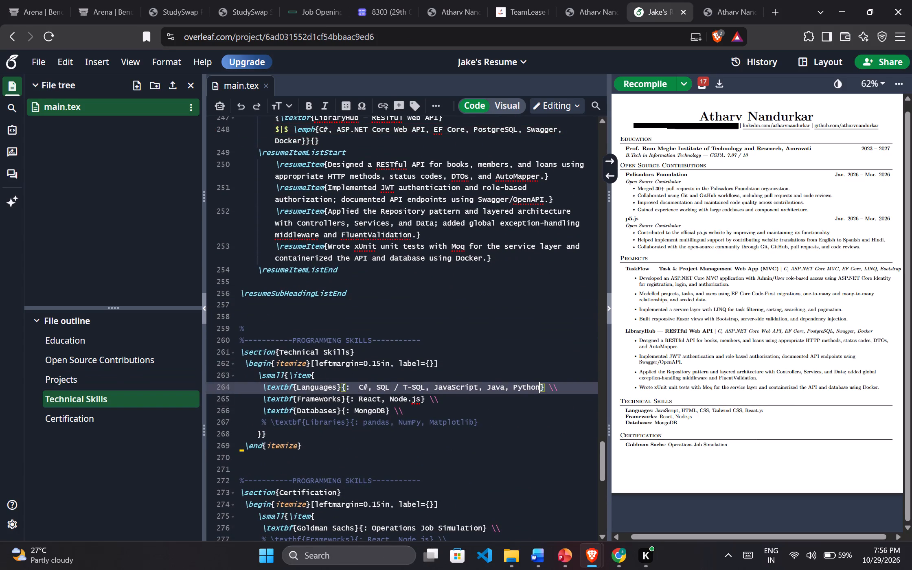
# Copy the complete .NET Stack list, from .NET 8 to Middleware, from the target resume's Technical Skills.
pyautogui.click(723, 0)
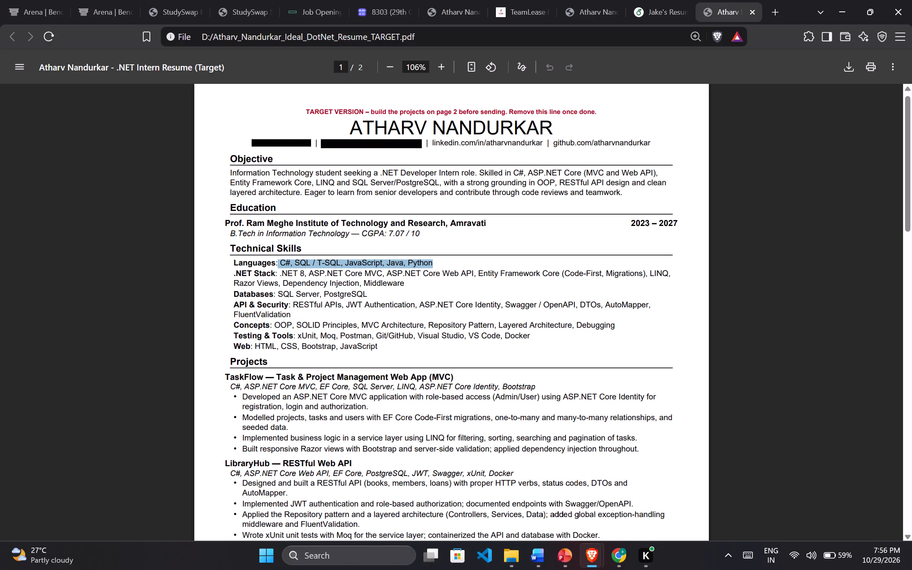
pyautogui.moveTo(404, 285); pyautogui.dragTo(280, 274)
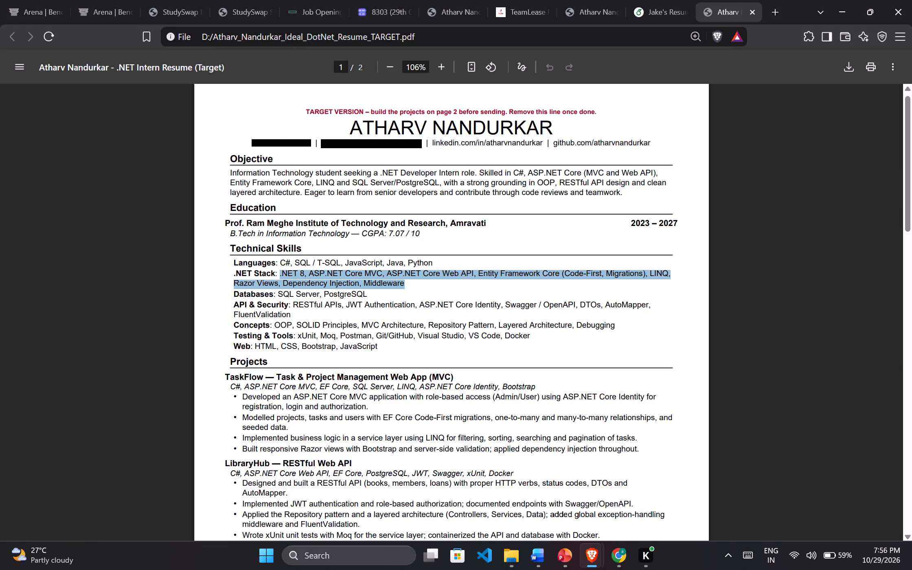
pyautogui.hotkey('ctrl', 'c')
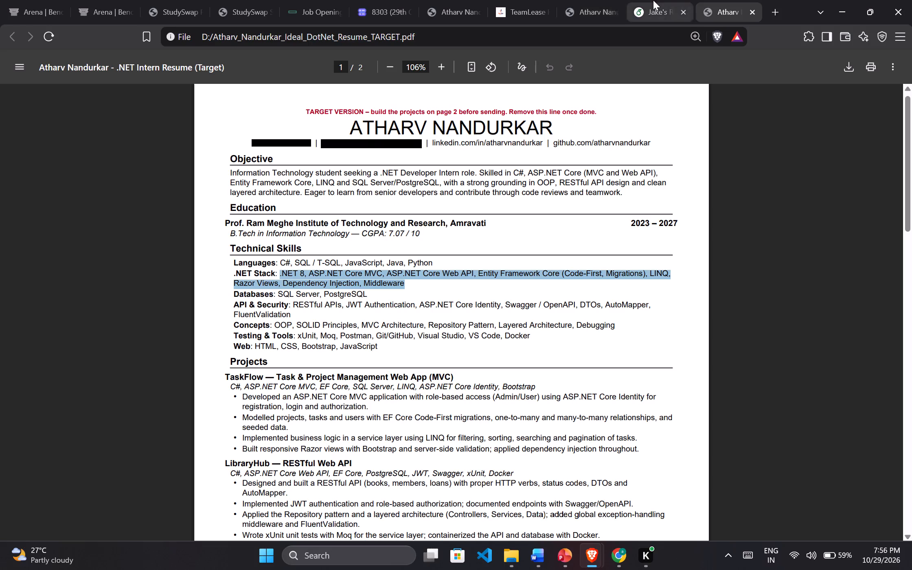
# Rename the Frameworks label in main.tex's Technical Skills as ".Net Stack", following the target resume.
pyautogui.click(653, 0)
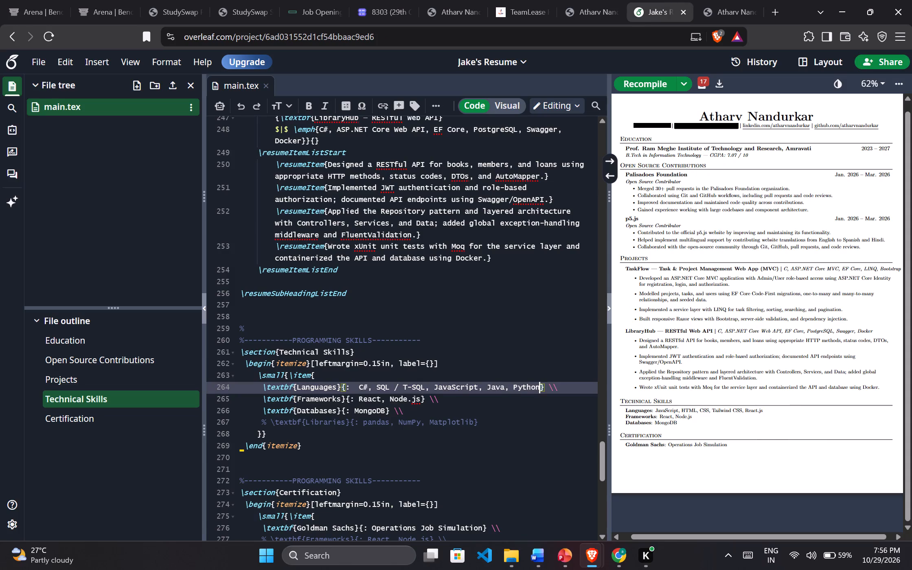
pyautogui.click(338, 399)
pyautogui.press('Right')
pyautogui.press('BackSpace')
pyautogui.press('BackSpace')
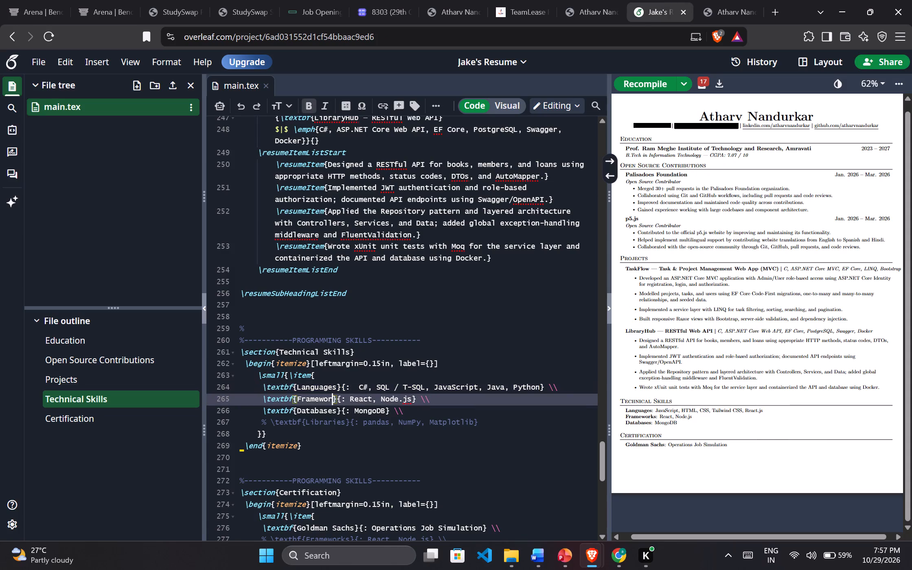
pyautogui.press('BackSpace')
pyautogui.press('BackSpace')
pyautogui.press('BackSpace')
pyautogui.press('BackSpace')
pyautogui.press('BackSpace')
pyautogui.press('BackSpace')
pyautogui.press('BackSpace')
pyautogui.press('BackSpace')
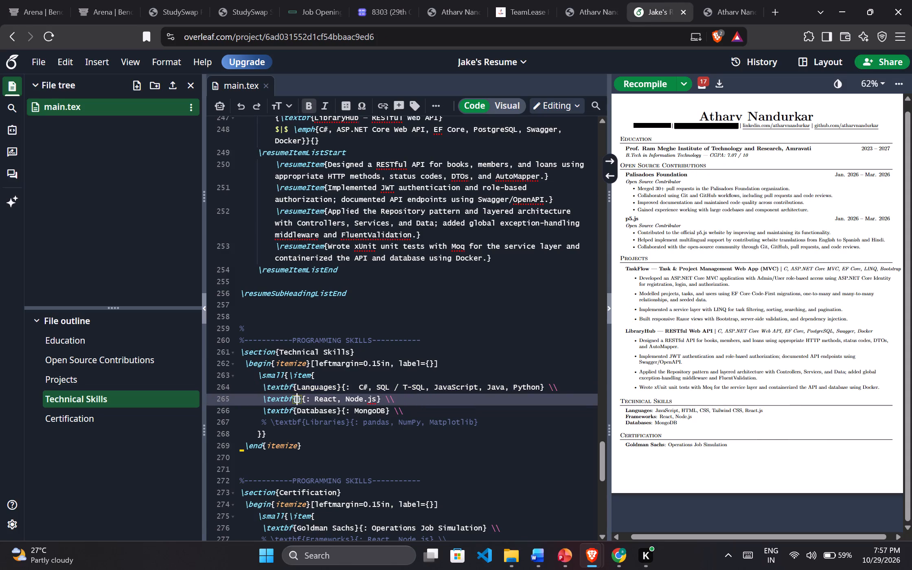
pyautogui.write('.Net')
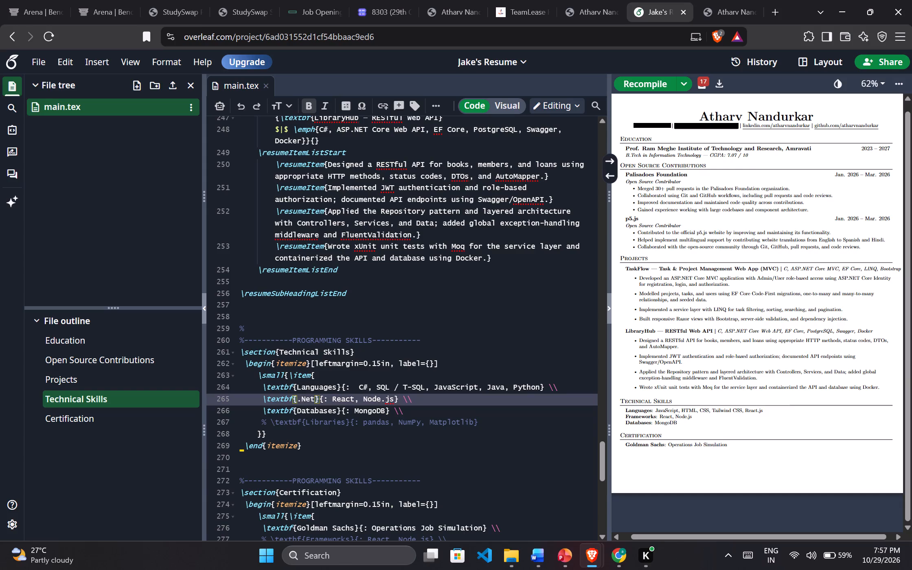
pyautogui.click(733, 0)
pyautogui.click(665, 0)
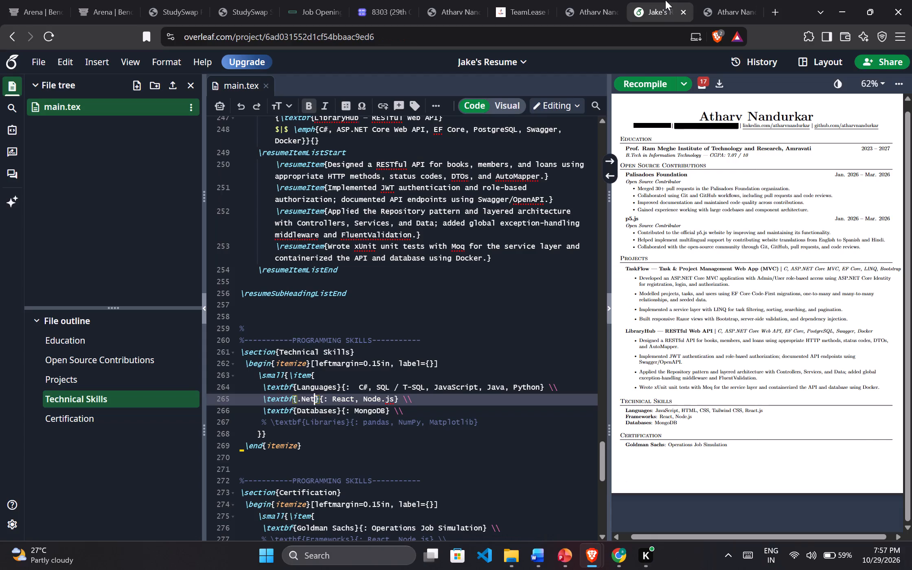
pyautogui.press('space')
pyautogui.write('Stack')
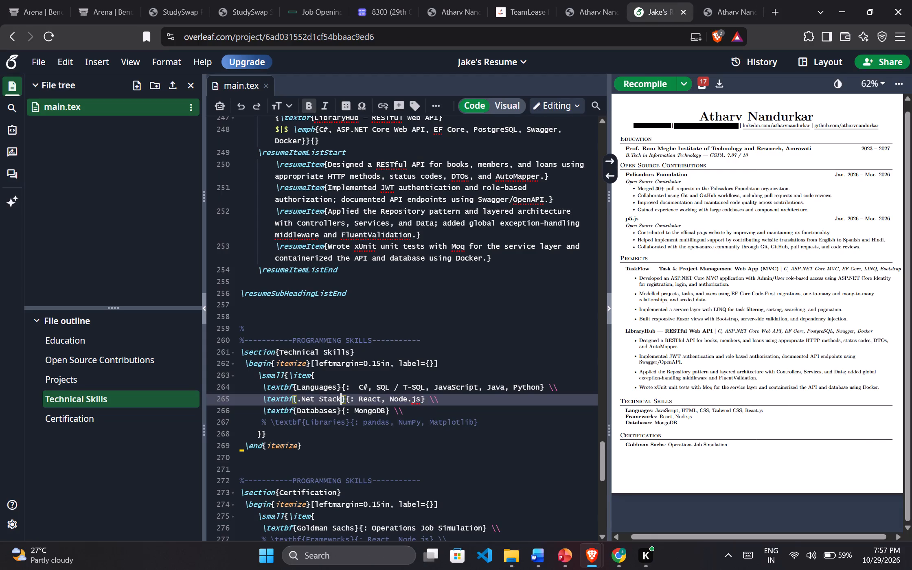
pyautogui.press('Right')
# Replace the text from the Languages values through "React, Node.js" in main.tex with the copied .NET Stack list, and recompile.
pyautogui.click(714, 0)
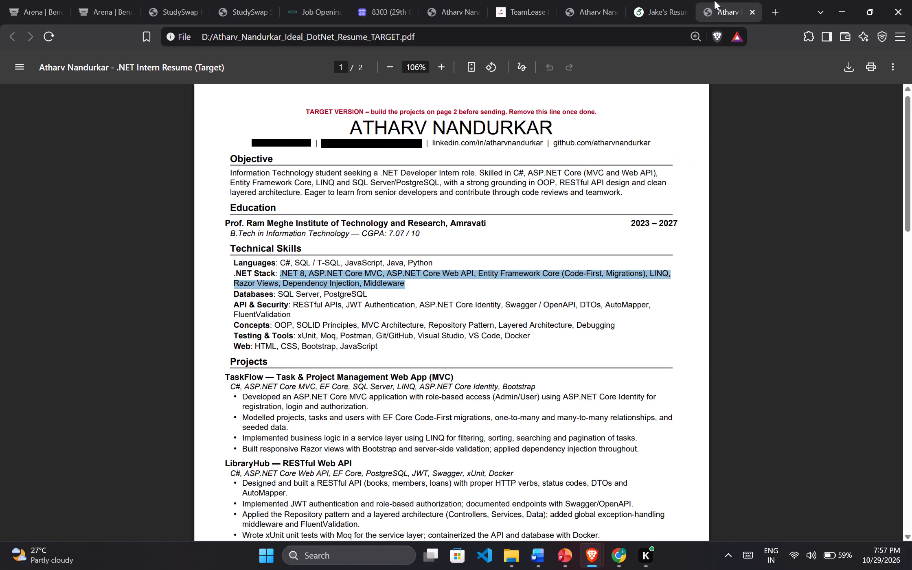
pyautogui.click(676, 0)
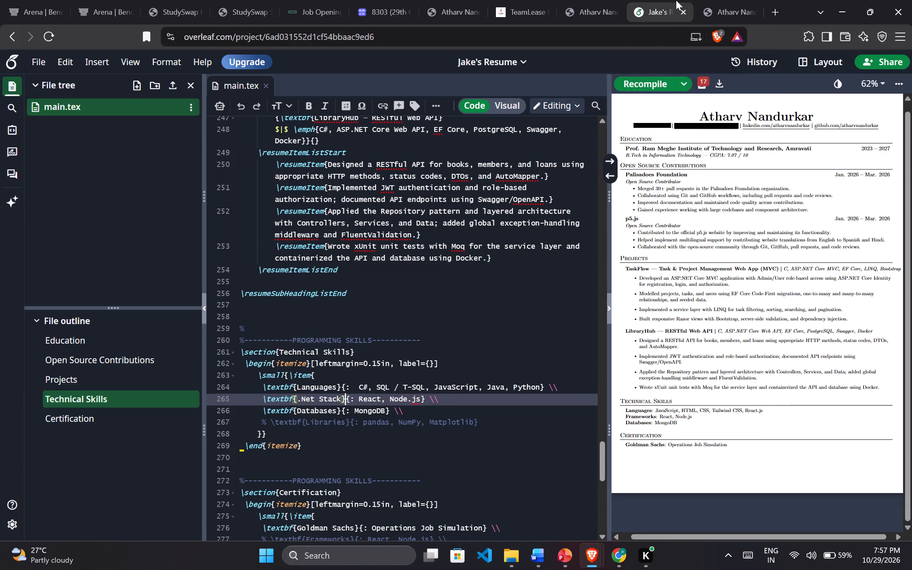
pyautogui.moveTo(421, 397); pyautogui.dragTo(412, 396)
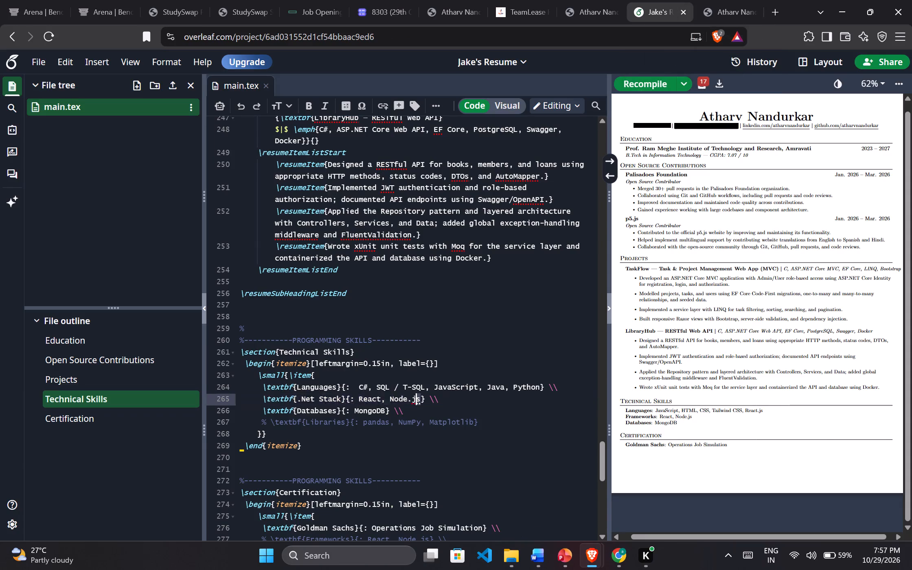
pyautogui.moveTo(412, 396); pyautogui.dragTo(360, 389)
pyautogui.hotkey('ctrl', 'v')
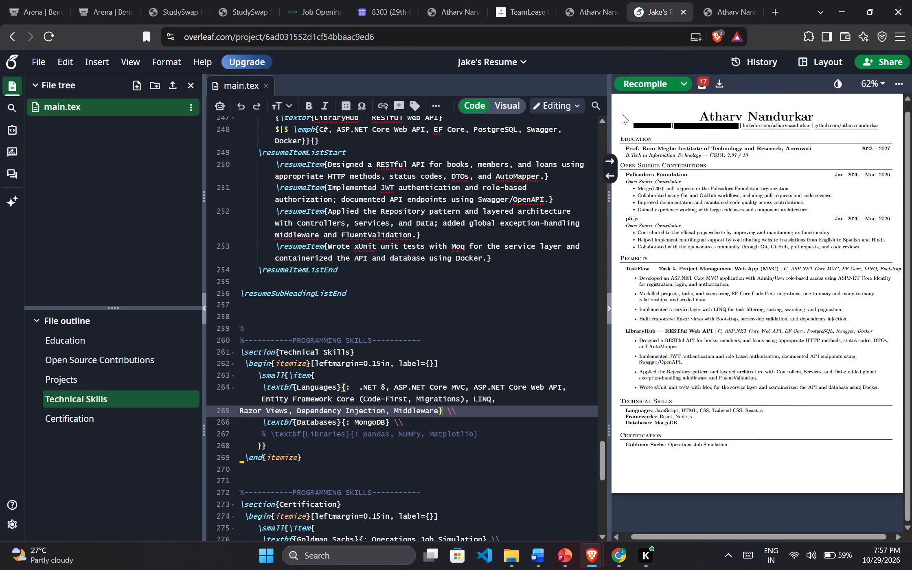
pyautogui.click(634, 81)
# Copy the Databases values "SQL Server, PostgreSQL" from the target resume's Technical Skills.
pyautogui.click(705, 0)
pyautogui.click(293, 258)
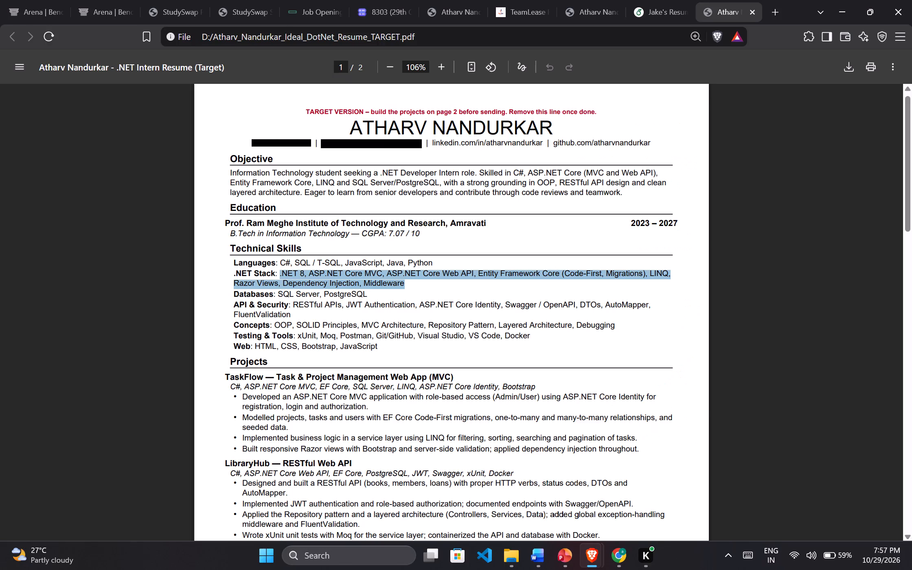
pyautogui.moveTo(277, 298); pyautogui.dragTo(373, 290)
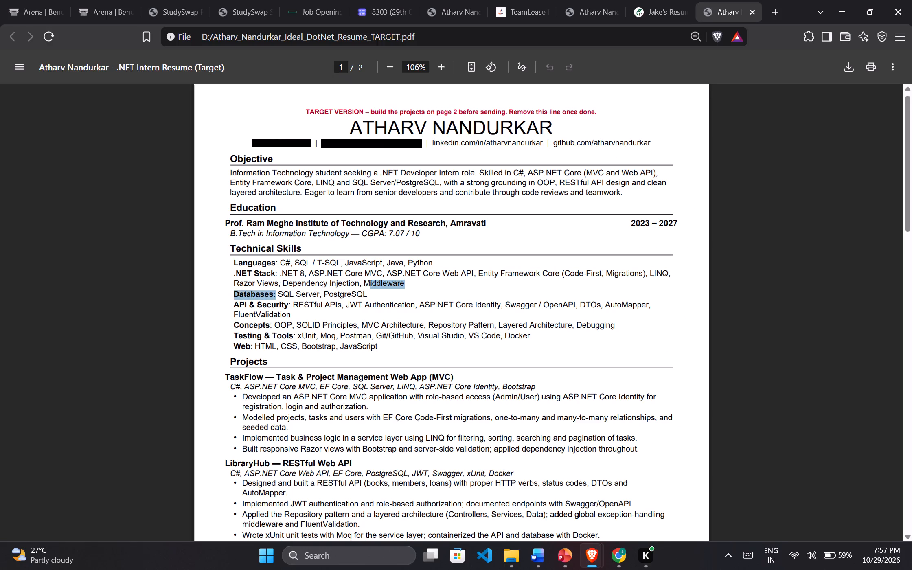
pyautogui.moveTo(373, 290); pyautogui.dragTo(373, 291)
pyautogui.click(364, 296)
pyautogui.moveTo(364, 296); pyautogui.dragTo(288, 295)
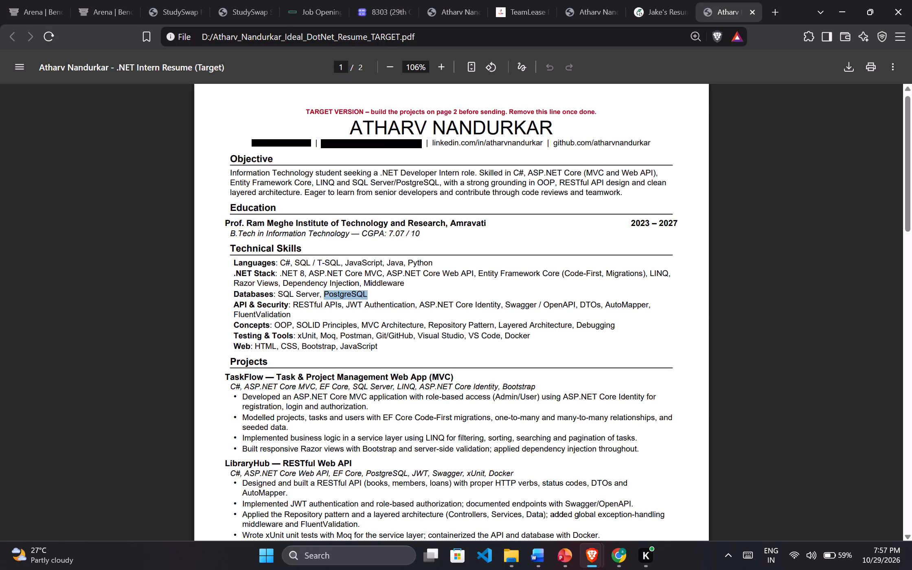
pyautogui.moveTo(288, 295); pyautogui.dragTo(278, 296)
pyautogui.click(278, 296)
pyautogui.moveTo(278, 296); pyautogui.dragTo(333, 295)
pyautogui.moveTo(333, 295); pyautogui.dragTo(362, 295)
pyautogui.click(362, 295)
pyautogui.moveTo(367, 294); pyautogui.dragTo(292, 295)
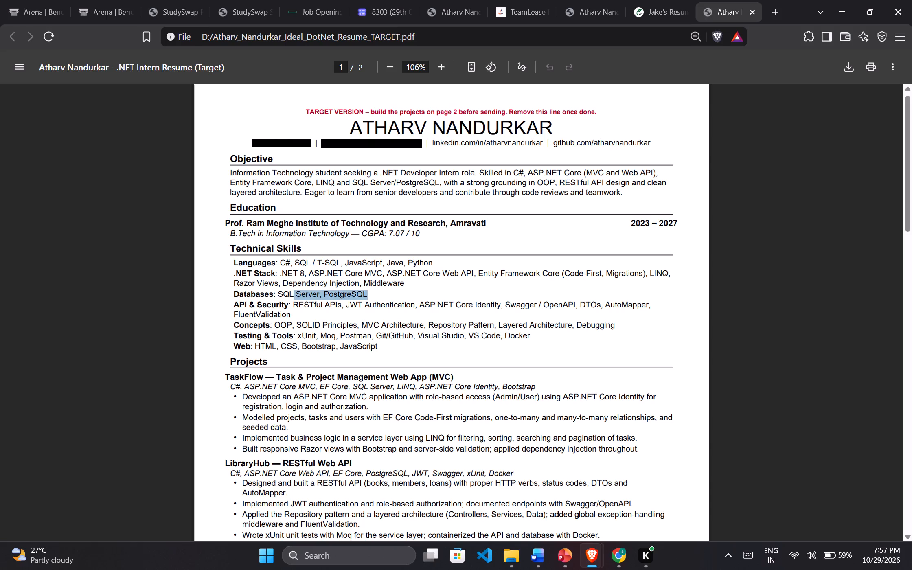
pyautogui.moveTo(292, 295); pyautogui.dragTo(280, 294)
pyautogui.hotkey('ctrl', 'c')
# Replace MongoDB on the Databases line of Overleaf's main.tex with the copied "SQL Server, PostgreSQL".
pyautogui.click(624, 0)
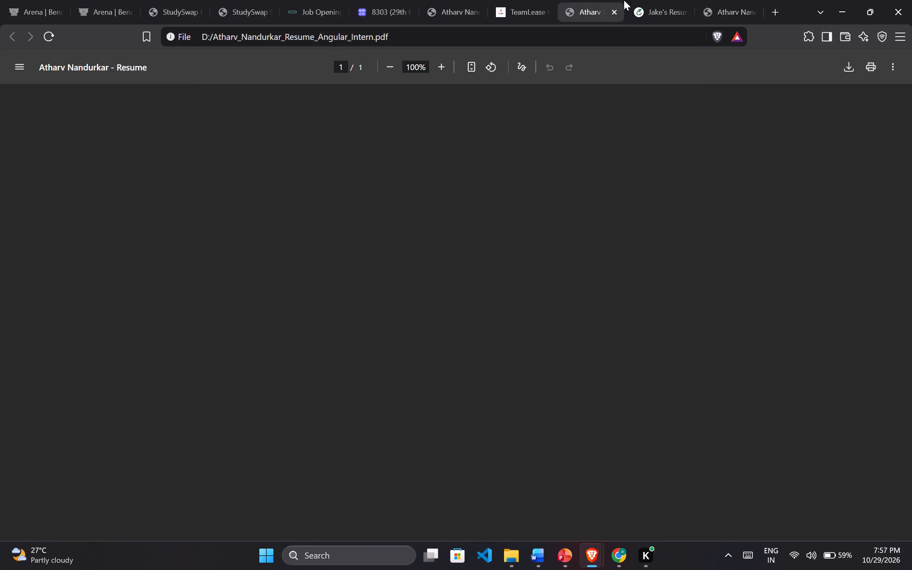
pyautogui.click(667, 0)
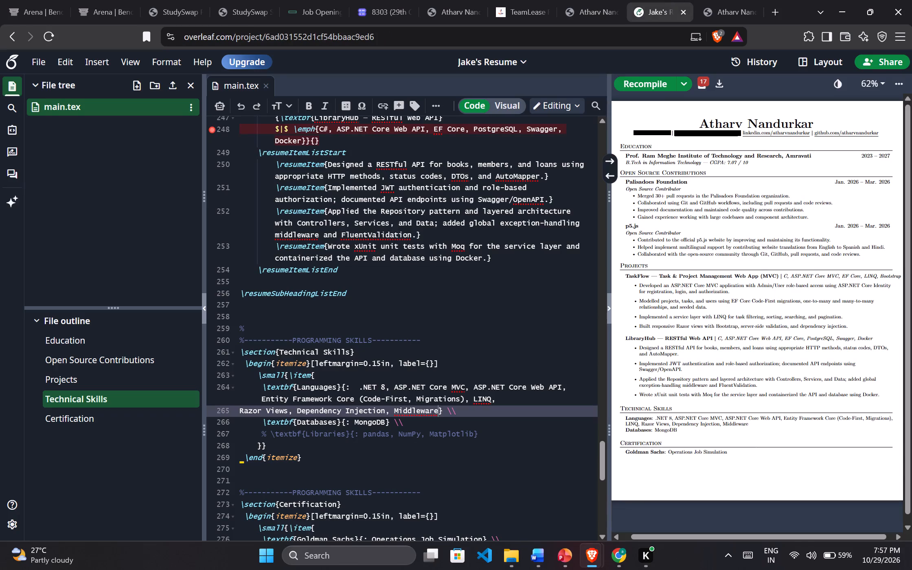
pyautogui.click(394, 418)
pyautogui.press('Left')
pyautogui.press('Left')
pyautogui.press('BackSpace')
pyautogui.press('BackSpace')
pyautogui.press('BackSpace')
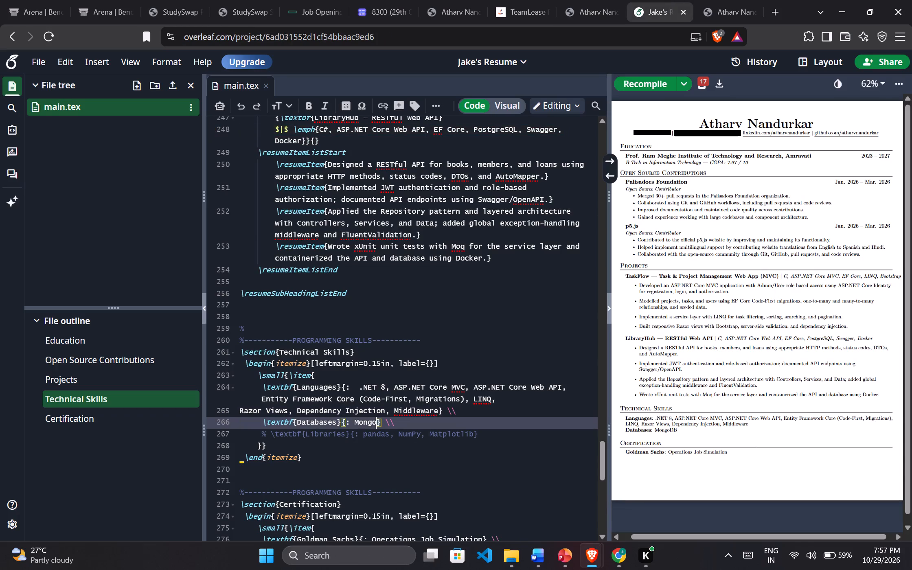
pyautogui.press('BackSpace')
pyautogui.press('BackSpace')
pyautogui.press('BackSpace')
pyautogui.press('BackSpace')
pyautogui.hotkey('ctrl', 'v')
pyautogui.press('Right')
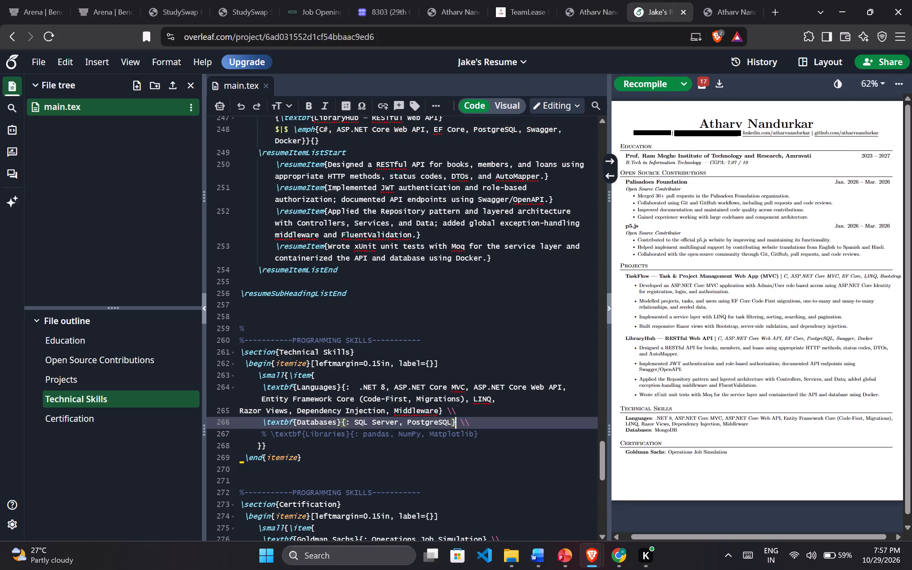
# Copy the "API & Security" label from the target resume's Technical Skills.
pyautogui.click(742, 0)
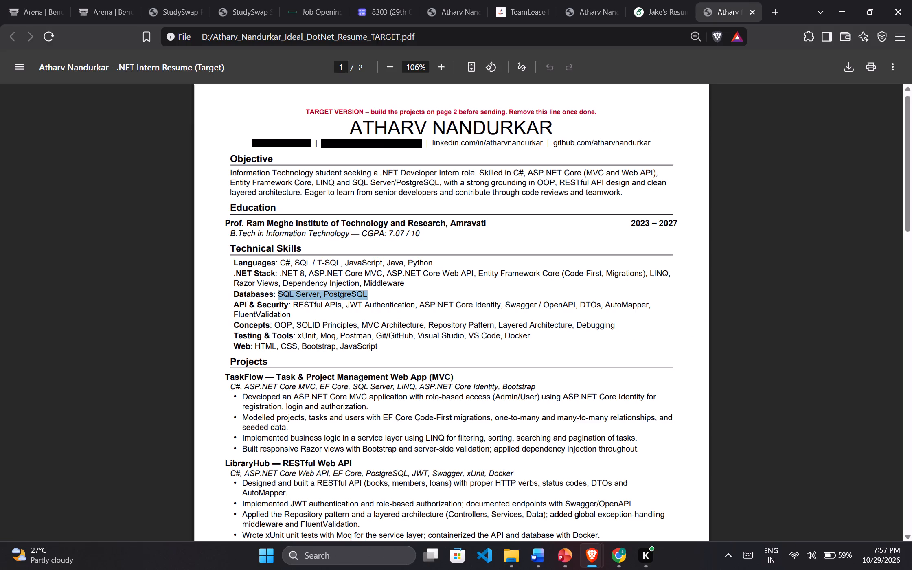
pyautogui.click(372, 237)
pyautogui.moveTo(234, 304); pyautogui.dragTo(289, 305)
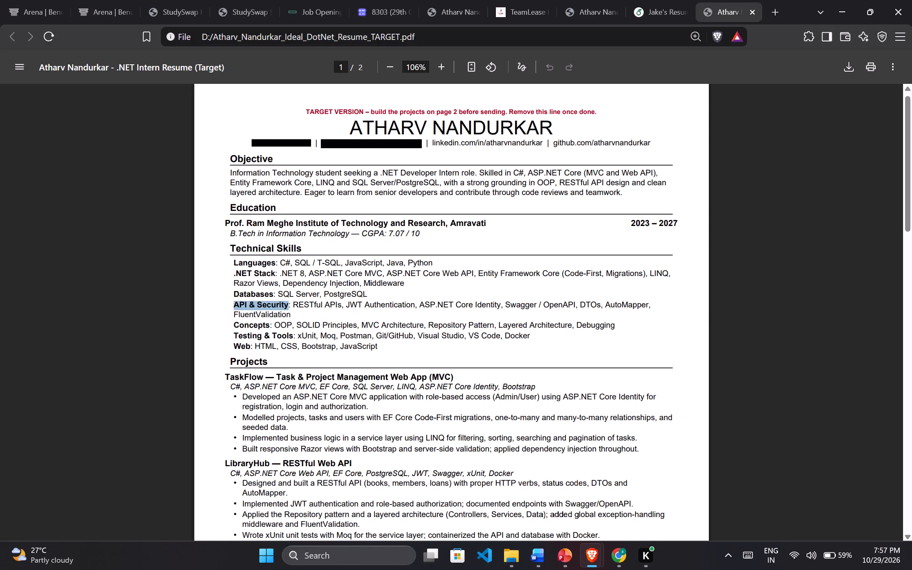
pyautogui.hotkey('ctrl', 'c')
# Duplicate the Databases line twice below itself in the Technical Skills section of Overleaf's main.tex.
pyautogui.click(667, 0)
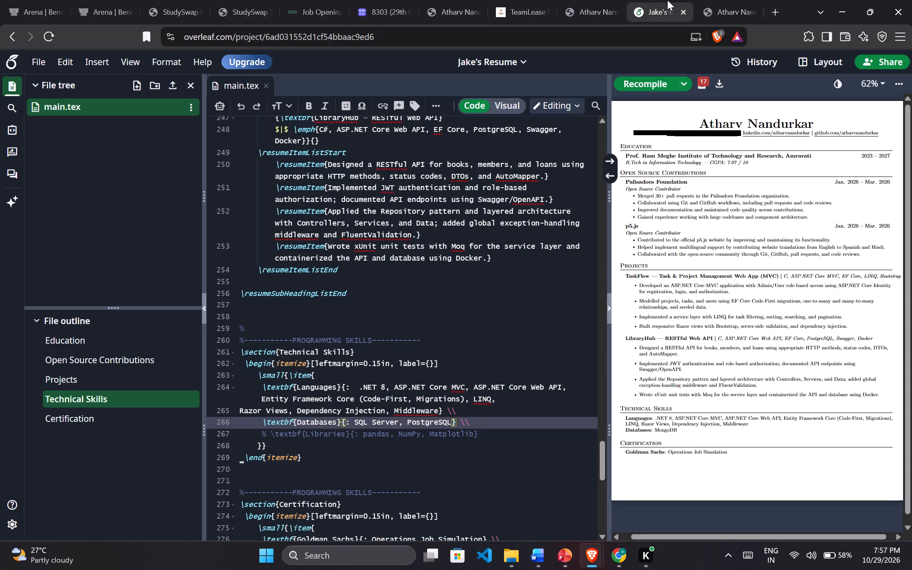
pyautogui.click(349, 354)
pyautogui.click(460, 412)
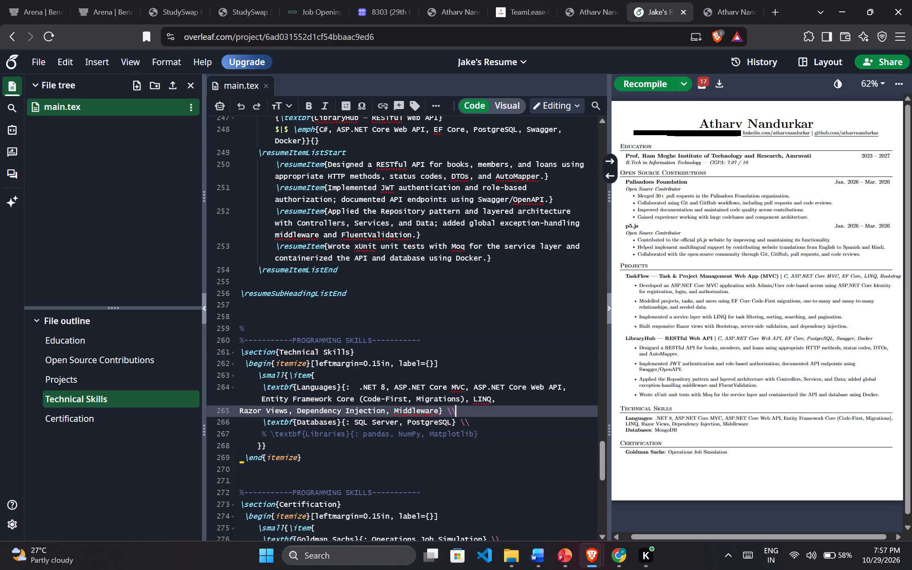
pyautogui.click(463, 421)
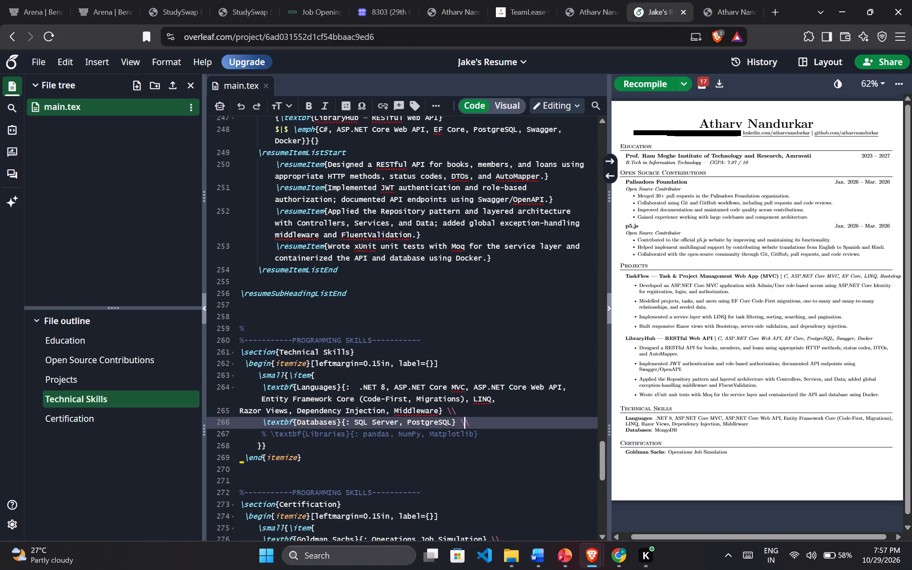
pyautogui.click(480, 422)
pyautogui.click(724, 11)
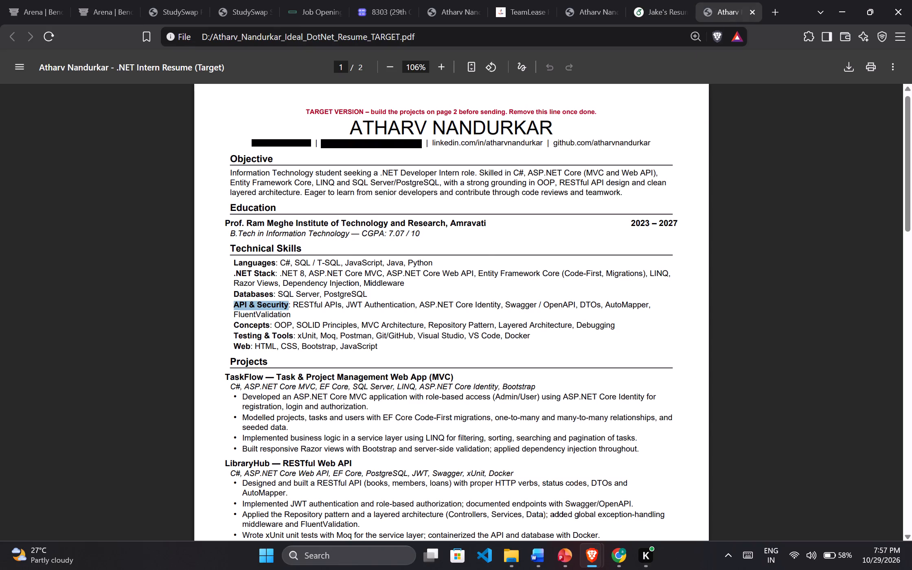
pyautogui.click(635, 0)
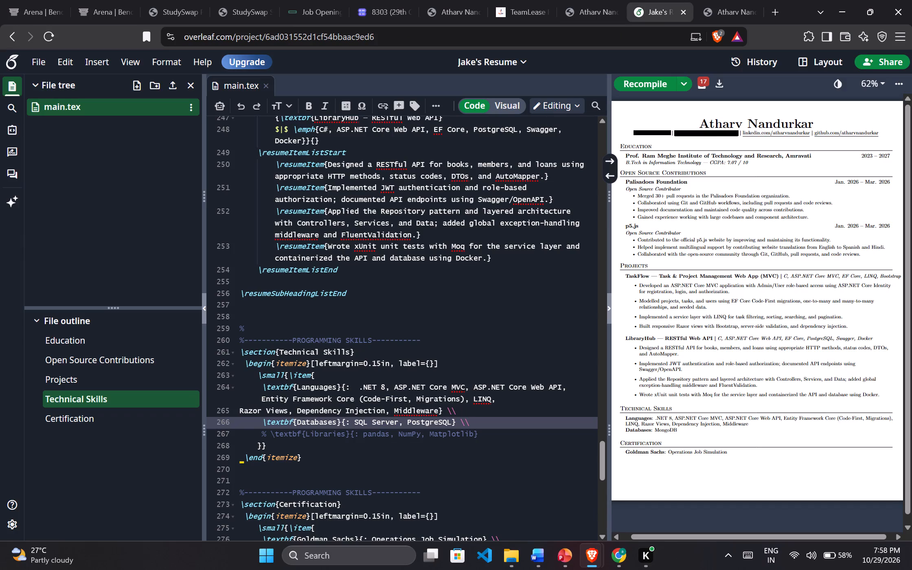
pyautogui.hotkey('alt', 'shift', 'Down')
pyautogui.hotkey('alt', 'shift', 'Down')
pyautogui.press('BackSpace')
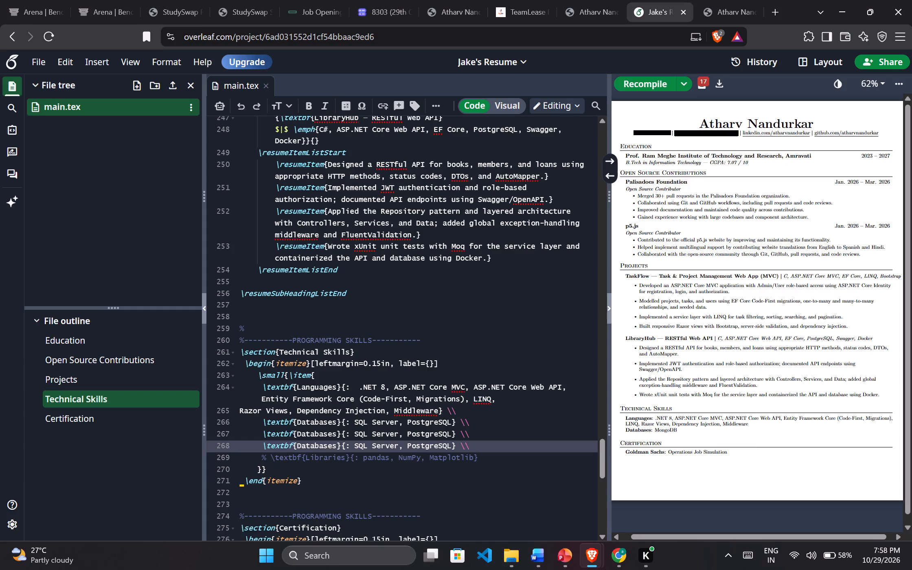
# Replace the label of the second Databases line in main.tex with the copied "API & Security".
pyautogui.click(709, 0)
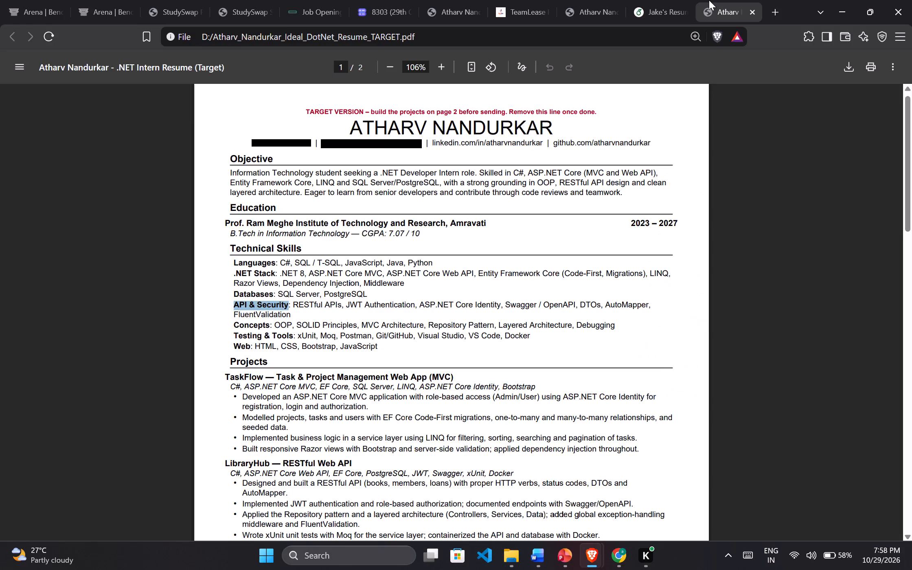
pyautogui.click(675, 0)
pyautogui.click(335, 434)
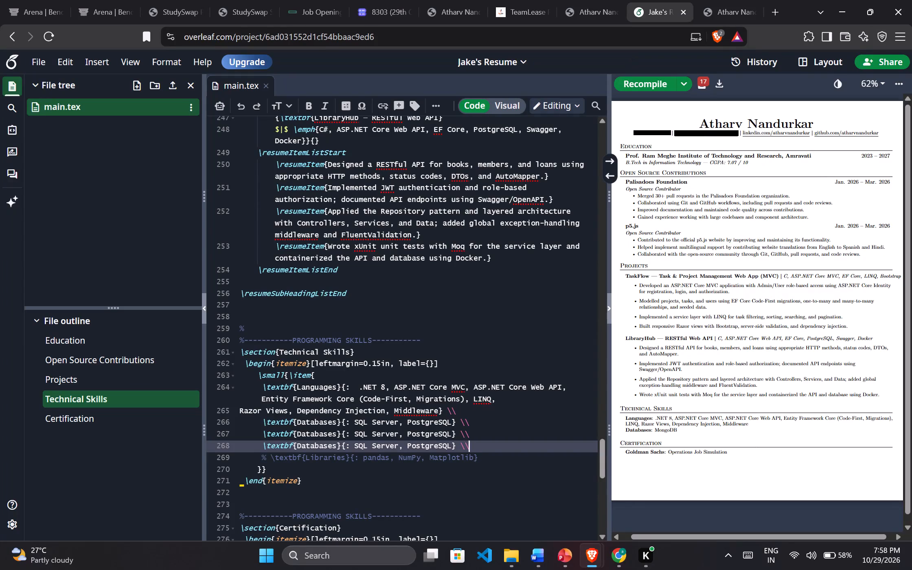
pyautogui.press('BackSpace')
pyautogui.press('BackSpace')
pyautogui.press('BackSpace')
pyautogui.press('BackSpace')
pyautogui.press('BackSpace')
pyautogui.press('BackSpace')
pyautogui.press('BackSpace')
pyautogui.press('BackSpace')
pyautogui.press('BackSpace')
pyautogui.hotkey('ctrl', 'v')
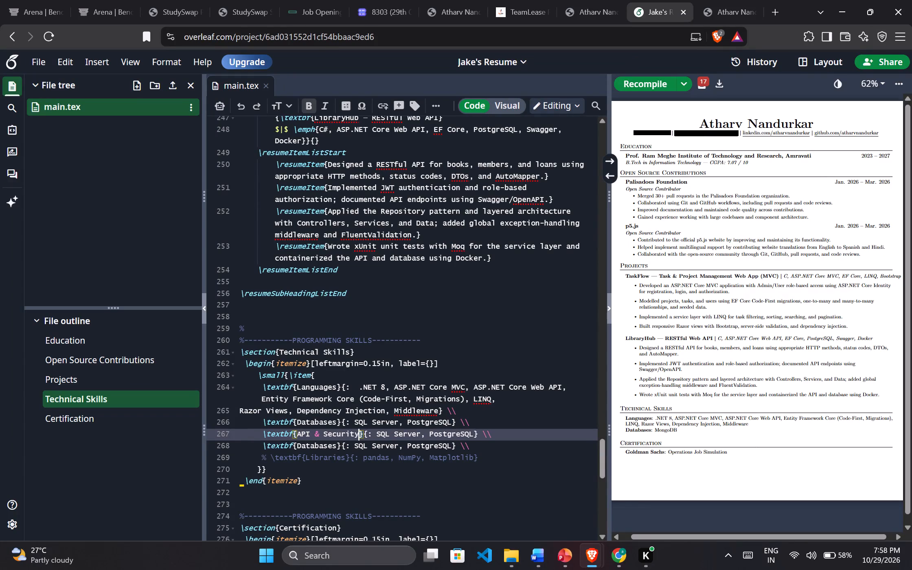
# Copy the API & Security values, from "RESTful APIs" through "FluentValidation", from the target resume.
pyautogui.click(736, 0)
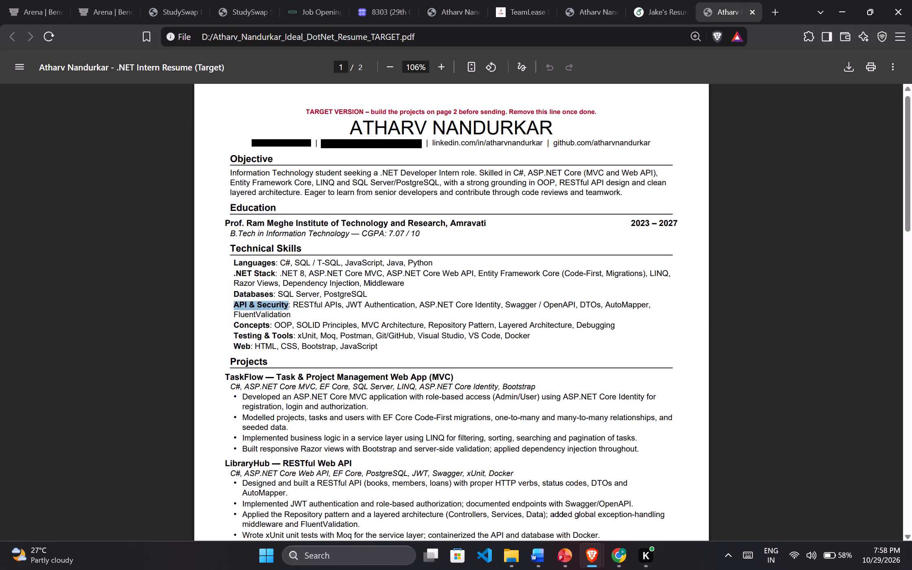
pyautogui.moveTo(293, 301); pyautogui.dragTo(302, 314)
pyautogui.keyDown('ctrl'); pyautogui.click(302, 314); pyautogui.keyUp('ctrl')
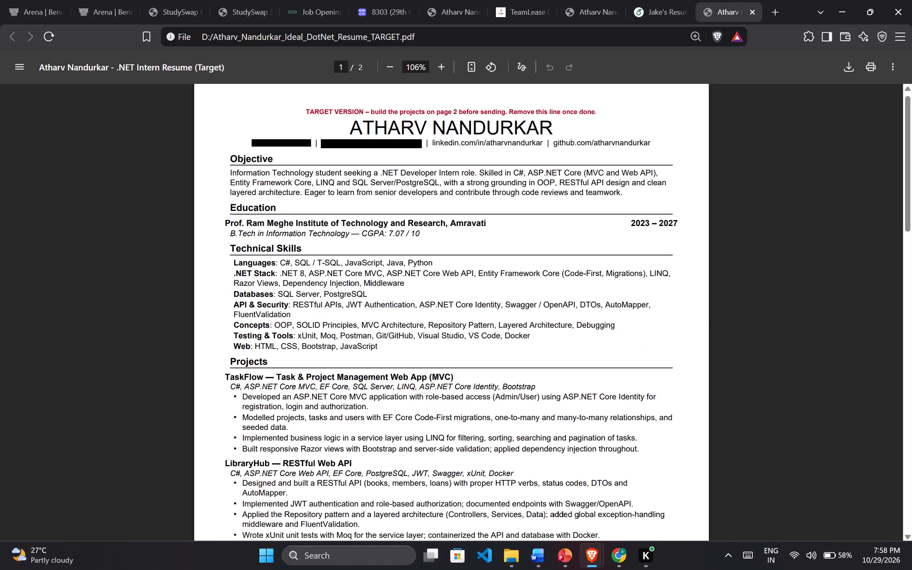
pyautogui.moveTo(302, 314); pyautogui.dragTo(293, 303)
pyautogui.click(293, 303)
pyautogui.moveTo(293, 313); pyautogui.dragTo(295, 305)
pyautogui.hotkey('ctrl', 'c')
# Replace "SQL Server, PostgreSQL" on the API & Security line of main.tex with the copied API & Security values.
pyautogui.click(648, 0)
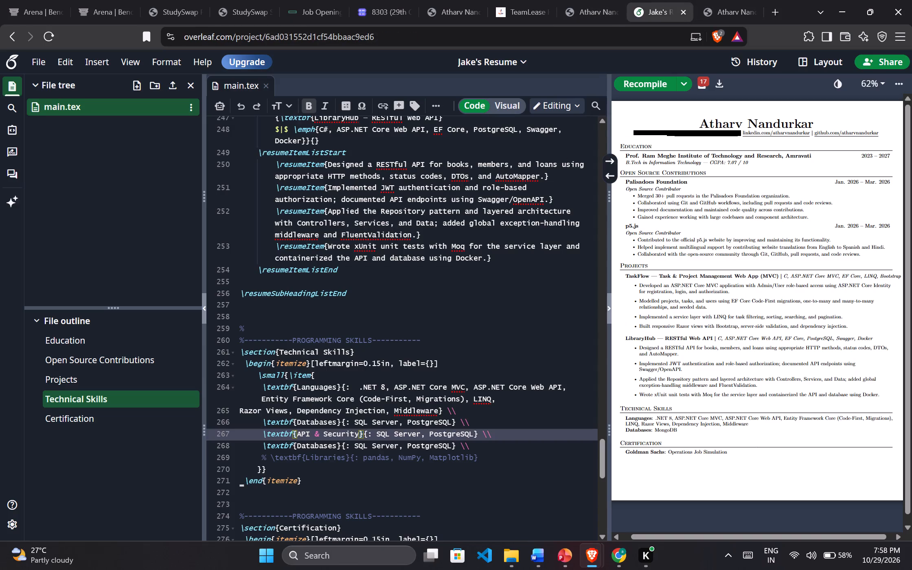
pyautogui.click(468, 430)
pyautogui.moveTo(472, 432); pyautogui.dragTo(376, 433)
pyautogui.hotkey('ctrl', 'v')
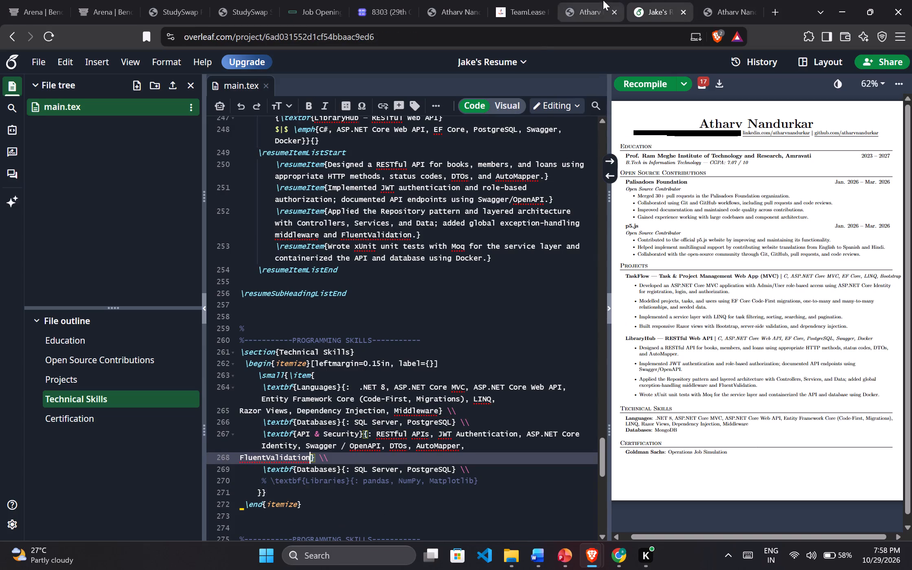
# Copy the Concepts values, from "OOP" through "Debugging", from the target resume's Technical Skills.
pyautogui.click(702, 0)
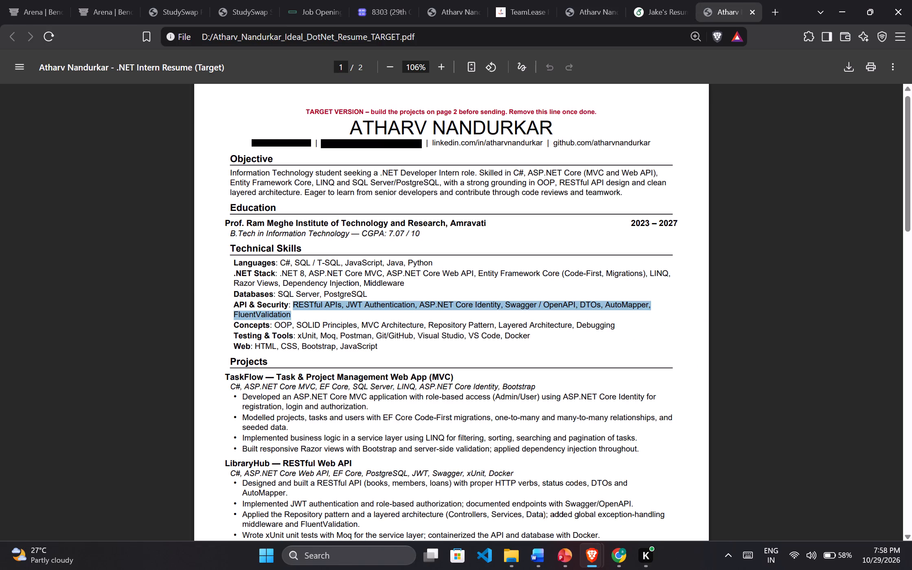
pyautogui.moveTo(274, 325); pyautogui.dragTo(617, 326)
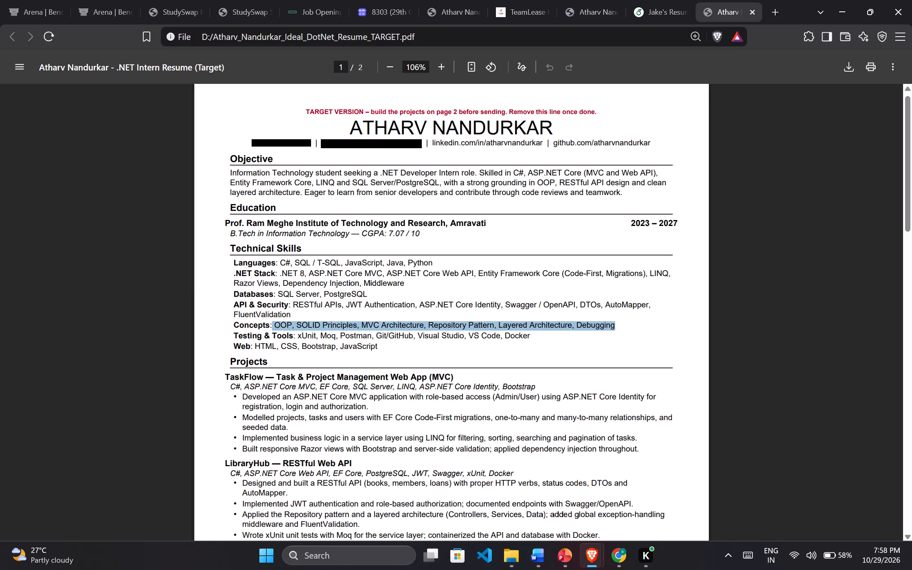
pyautogui.moveTo(617, 326); pyautogui.dragTo(622, 327)
pyautogui.hotkey('ctrl', 'c')
# Rename the label of the remaining duplicate Databases line, below API & Security in main.tex, as "Concepts".
pyautogui.click(660, 8)
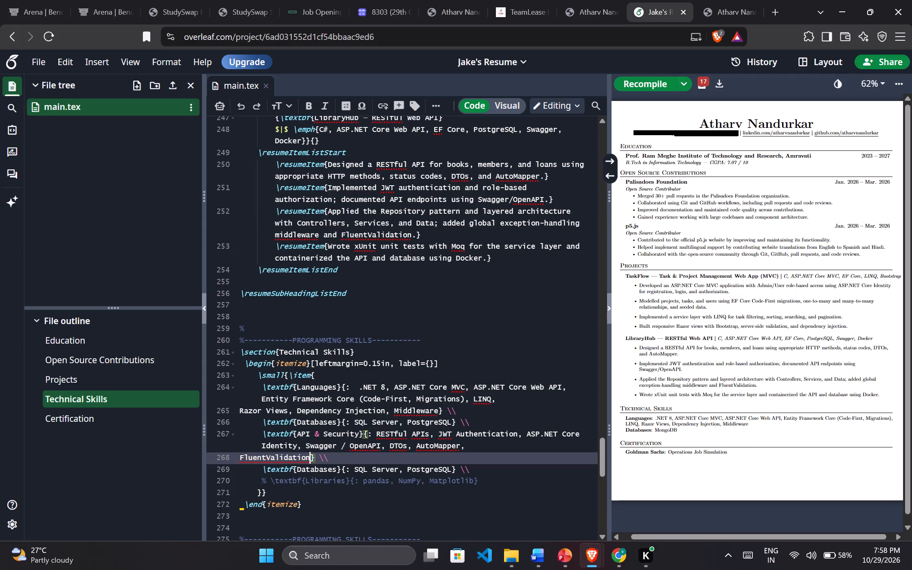
pyautogui.click(336, 470)
pyautogui.press('BackSpace')
pyautogui.press('BackSpace')
pyautogui.press('BackSpace')
pyautogui.press('BackSpace')
pyautogui.press('BackSpace')
pyautogui.press('BackSpace')
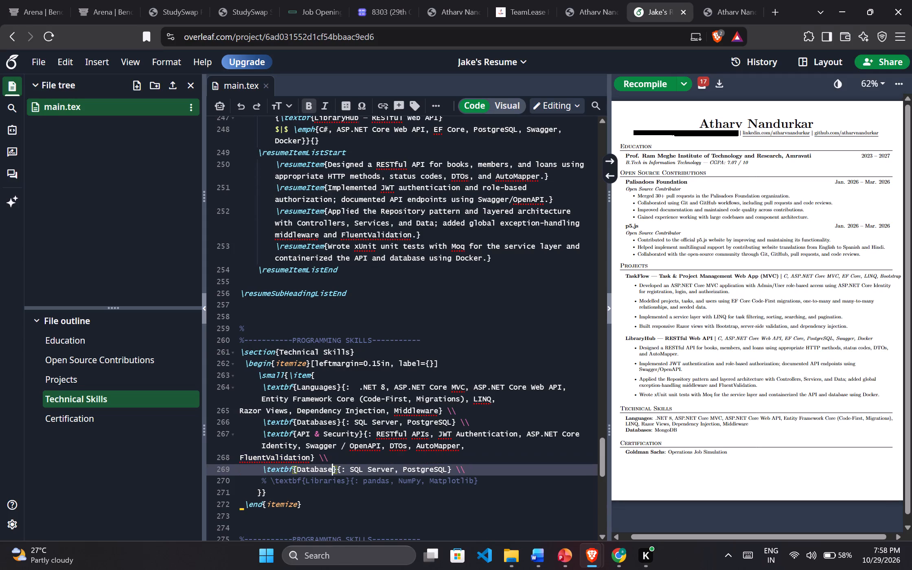
pyautogui.press('BackSpace')
pyautogui.press('BackSpace')
pyautogui.press('BackSpace')
pyautogui.write('Conecpe')
pyautogui.press('BackSpace')
pyautogui.press('BackSpace')
pyautogui.write('epts')
pyautogui.press('Left')
pyautogui.press('Left')
pyautogui.press('Left')
pyautogui.press('Left')
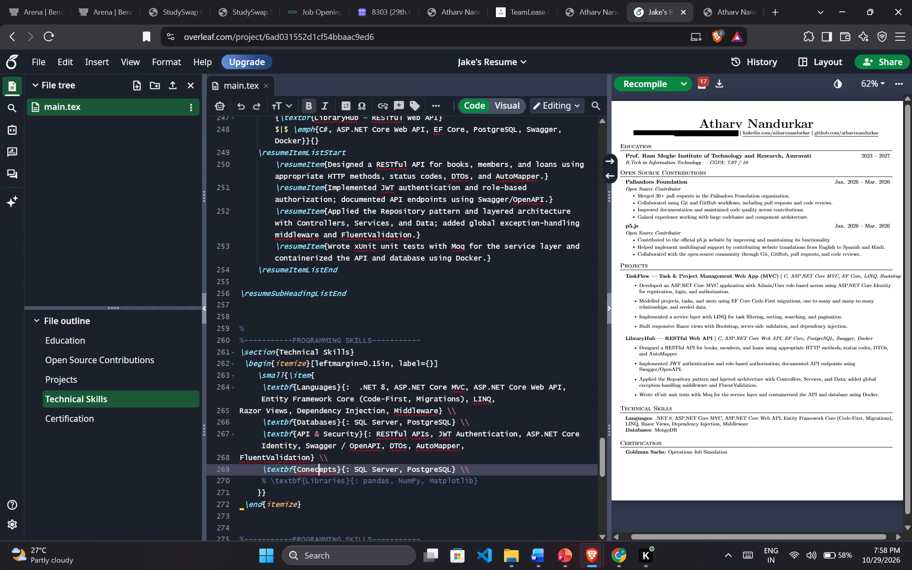
pyautogui.press('Left')
pyautogui.press('BackSpace')
# Replace "SQL Server, PostgreSQL" on the Concepts line with the copied Concepts values, and recompile the resume.
pyautogui.press('Right')
pyautogui.press('Right')
pyautogui.press('Right')
pyautogui.press('Right')
pyautogui.press('Right')
pyautogui.press('Right')
pyautogui.press('Right')
pyautogui.press('Right')
pyautogui.press('Right')
pyautogui.press('Right')
pyautogui.press('Right')
pyautogui.press('Right')
pyautogui.press('Right')
pyautogui.press('Right')
pyautogui.press('Right')
pyautogui.press('Right')
pyautogui.press('Right')
pyautogui.press('Right')
pyautogui.press('Right')
pyautogui.press('Right')
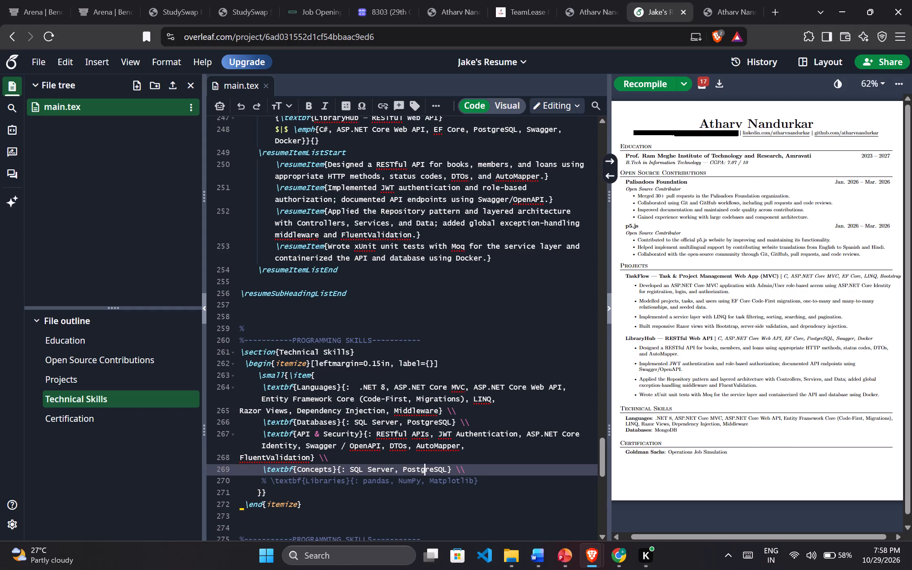
pyautogui.press('Right')
pyautogui.press('BackSpace')
pyautogui.press('BackSpace')
pyautogui.press('BackSpace')
pyautogui.press('BackSpace')
pyautogui.press('BackSpace')
pyautogui.press('BackSpace')
pyautogui.press('BackSpace')
pyautogui.press('BackSpace')
pyautogui.press('BackSpace')
pyautogui.press('BackSpace')
pyautogui.press('BackSpace')
pyautogui.press('BackSpace')
pyautogui.press('BackSpace')
pyautogui.press('BackSpace')
pyautogui.press('BackSpace')
pyautogui.press('BackSpace')
pyautogui.press('BackSpace')
pyautogui.press('BackSpace')
pyautogui.press('BackSpace')
pyautogui.press('BackSpace')
pyautogui.press('BackSpace')
pyautogui.press('BackSpace')
pyautogui.hotkey('ctrl', 'v')
pyautogui.click(646, 86)
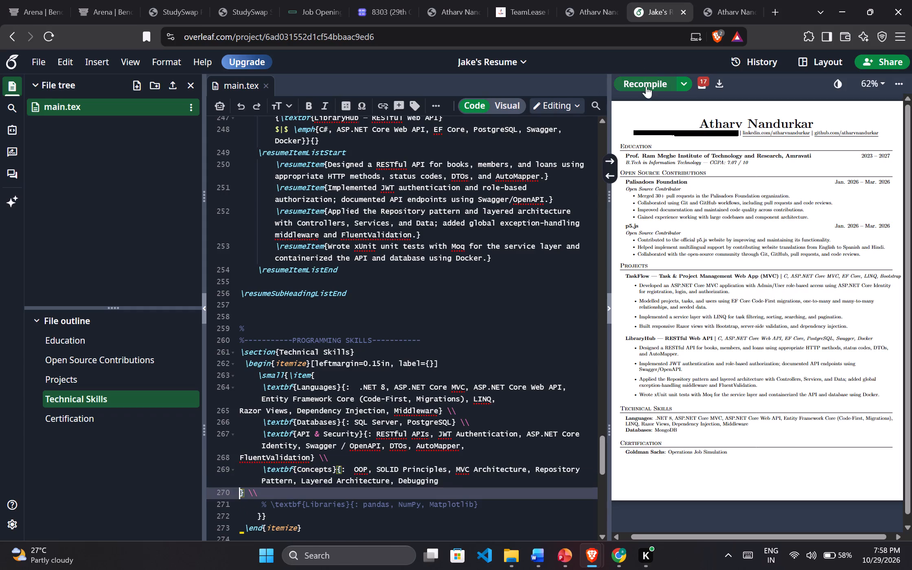
# Copy the "Testing & Tools" label text from the target resume's Technical Skills.
pyautogui.click(753, 0)
pyautogui.click(391, 292)
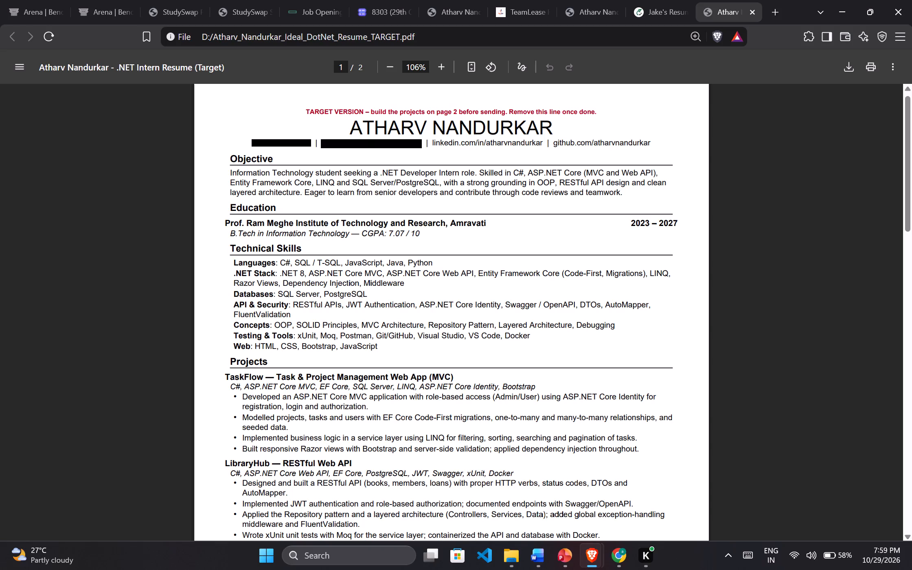
pyautogui.moveTo(234, 335); pyautogui.dragTo(290, 331)
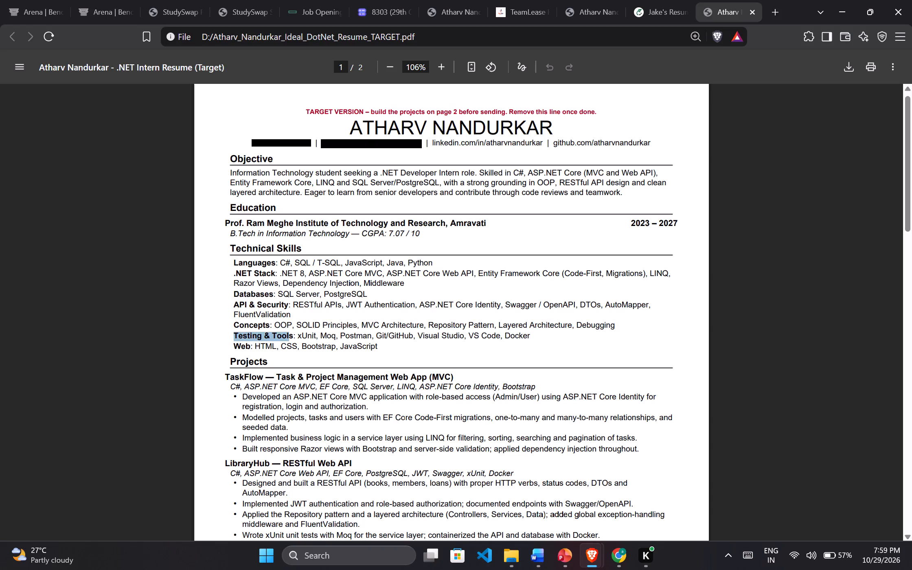
pyautogui.moveTo(290, 331); pyautogui.dragTo(291, 333)
pyautogui.hotkey('ctrl', 'c')
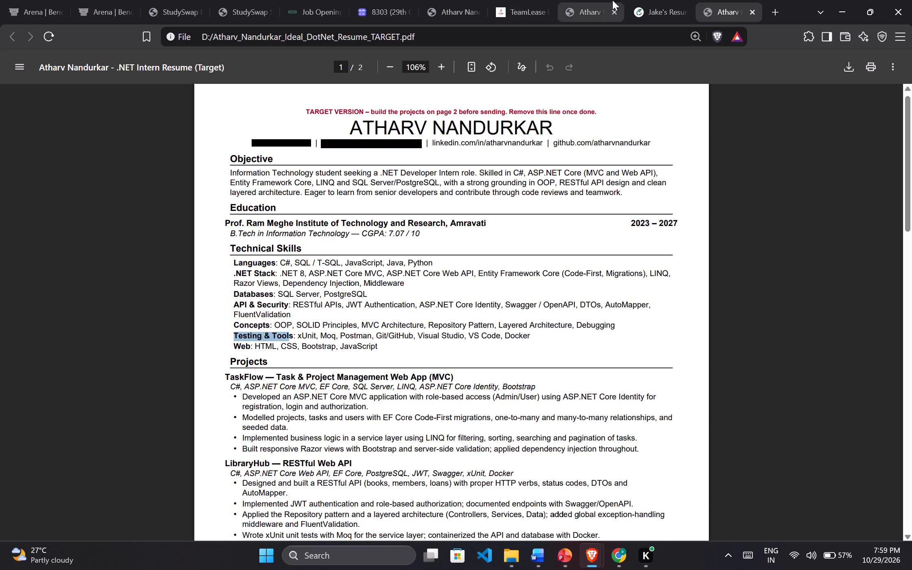
# Duplicate the commented Libraries line twice below Concepts in main.tex, and uncomment the first of the three.
pyautogui.click(655, 0)
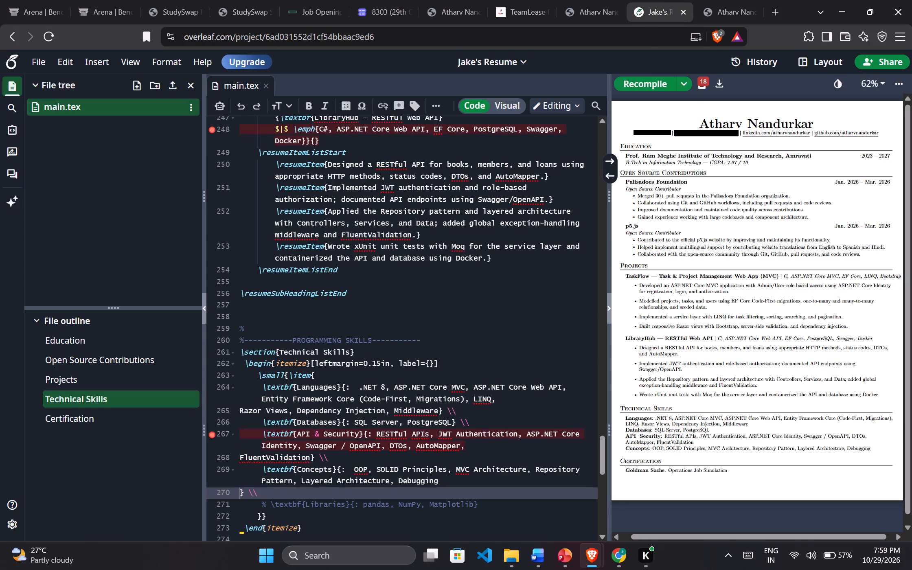
pyautogui.click(418, 497)
pyautogui.click(408, 502)
pyautogui.hotkey('alt', 'shift', 'Down')
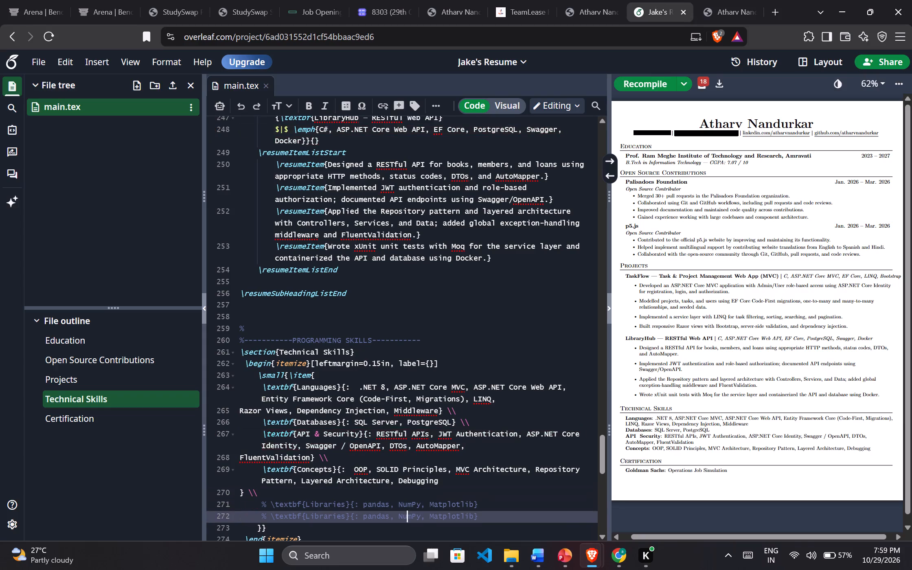
pyautogui.hotkey('alt', 'shift', 'Down')
pyautogui.press('Up')
pyautogui.press('Up')
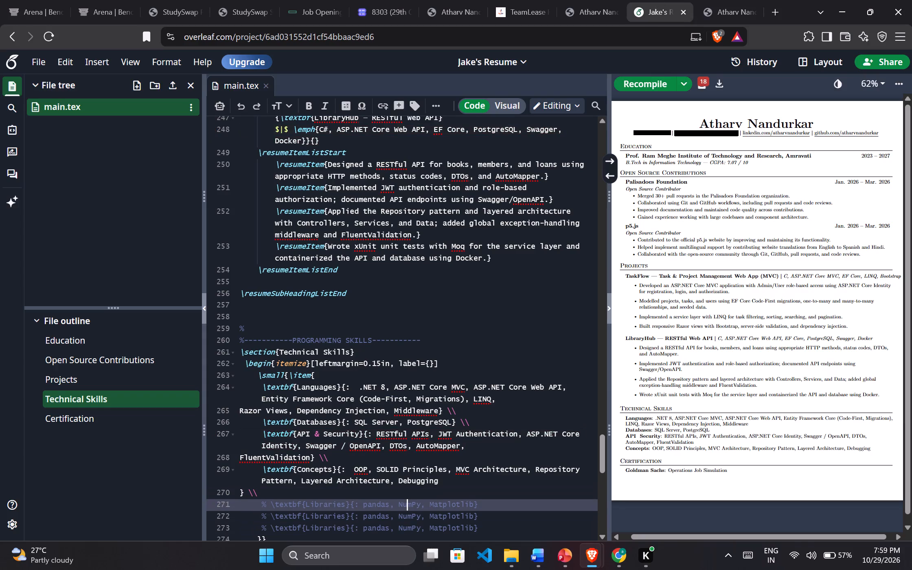
pyautogui.hotkey('ctrl', '/')
# Rename the label of the uncommented Libraries line below Concepts in main.tex as "Testing & Tools".
pyautogui.press('Left')
pyautogui.press('Left')
pyautogui.press('Left')
pyautogui.press('Left')
pyautogui.press('Left')
pyautogui.press('Left')
pyautogui.press('Left')
pyautogui.press('Left')
pyautogui.press('Left')
pyautogui.press('Left')
pyautogui.press('Left')
pyautogui.press('Left')
pyautogui.press('Left')
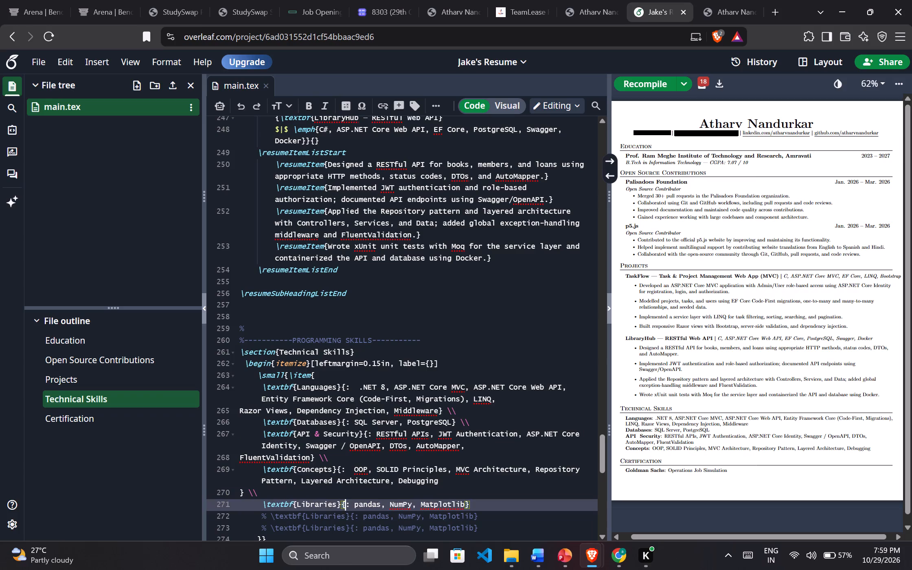
pyautogui.press('Left')
pyautogui.press('BackSpace')
pyautogui.press('BackSpace')
pyautogui.press('BackSpace')
pyautogui.press('BackSpace')
pyautogui.press('BackSpace')
pyautogui.press('BackSpace')
pyautogui.press('BackSpace')
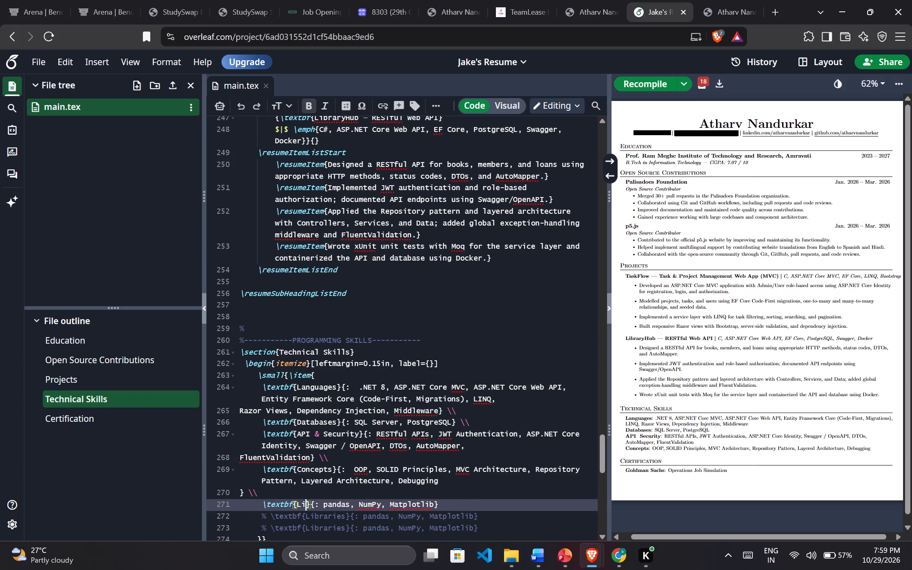
pyautogui.press('BackSpace')
pyautogui.press('BackSpace')
pyautogui.hotkey('ctrl', 'v')
pyautogui.press('s')
pyautogui.press('Right')
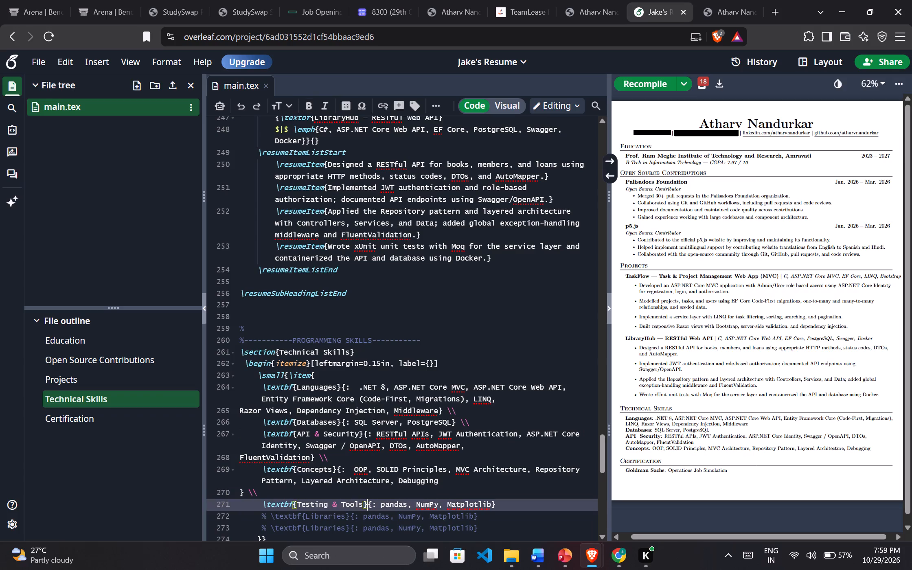
# Replace the Testing & Tools line's values with the target resume's "xUnit, Moq, Postman, Git/GitHub, Visual Studio, VS Code, Docker".
pyautogui.click(715, 0)
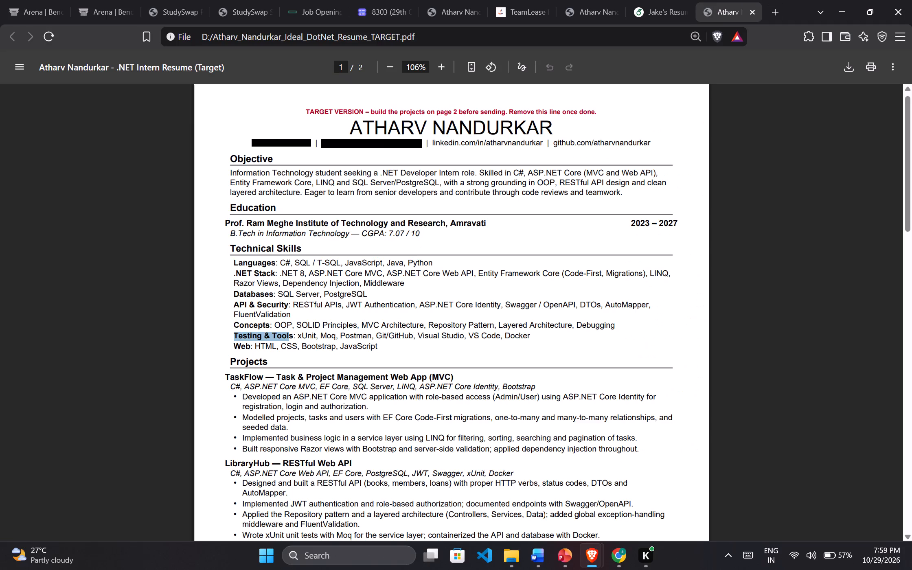
pyautogui.moveTo(298, 334); pyautogui.dragTo(512, 325)
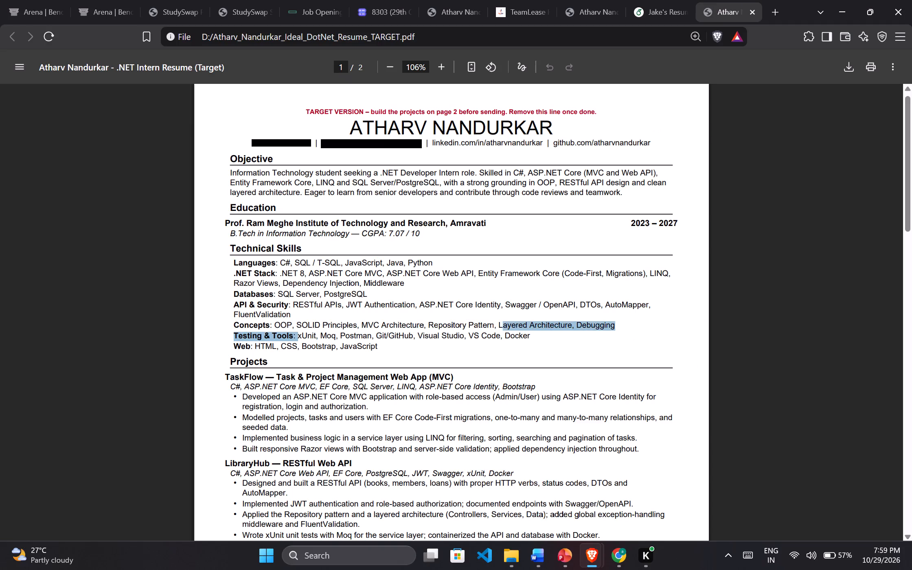
pyautogui.moveTo(512, 325); pyautogui.dragTo(535, 334)
pyautogui.hotkey('ctrl', 'c')
pyautogui.click(679, 1)
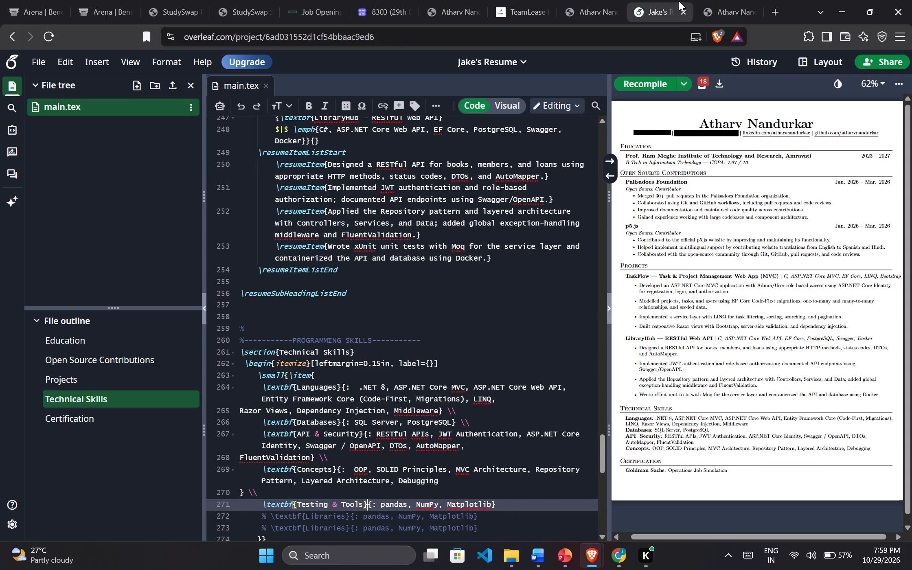
pyautogui.moveTo(491, 504); pyautogui.dragTo(476, 510)
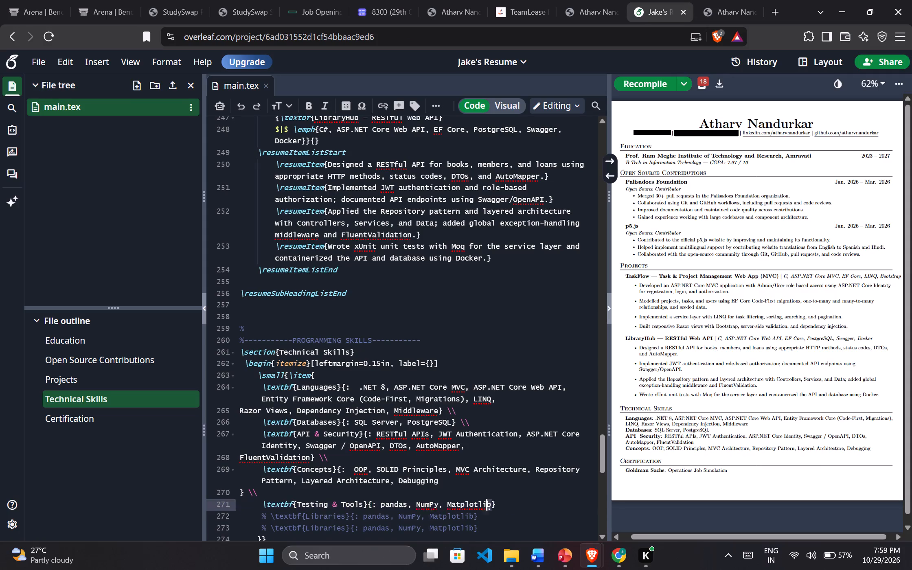
pyautogui.moveTo(476, 510); pyautogui.dragTo(381, 505)
pyautogui.hotkey('ctrl', 'v')
# Uncomment the Libraries line directly below Testing & Tools in main.tex.
pyautogui.scroll(-2, 381, 505)
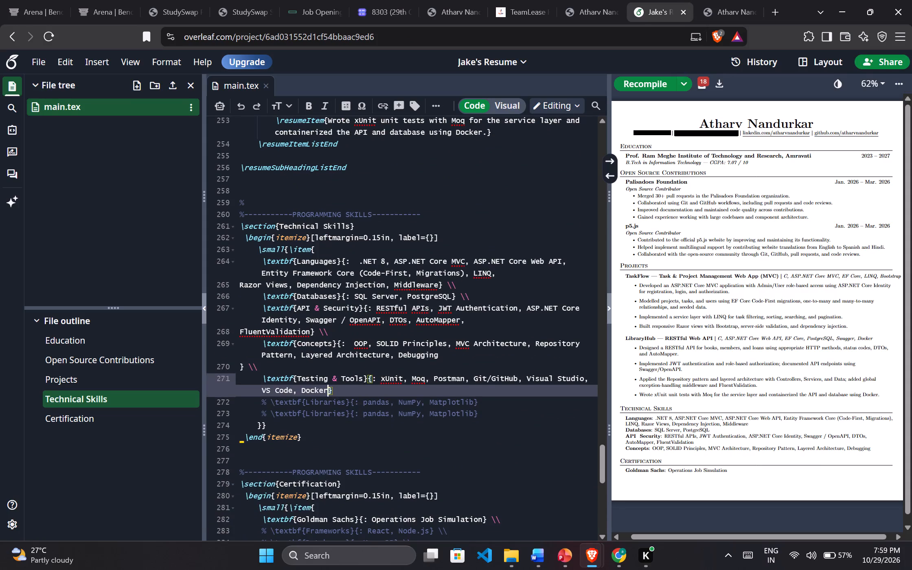
pyautogui.click(482, 400)
pyautogui.hotkey('ctrl', '/')
# Copy the Web values "HTML, CSS, Bootstrap, JavaScript" from the target resume's Technical Skills and return to main.tex.
pyautogui.click(710, 0)
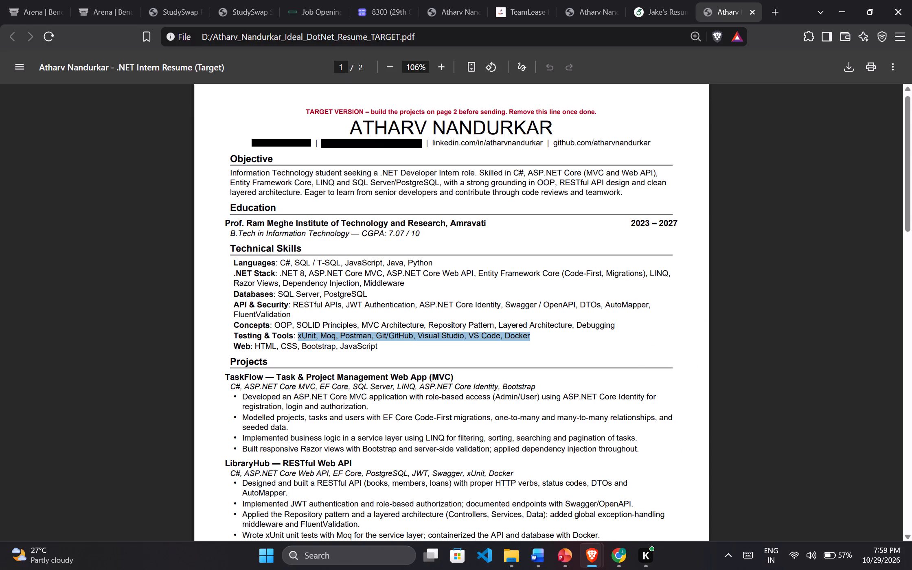
pyautogui.moveTo(378, 344); pyautogui.dragTo(255, 344)
pyautogui.hotkey('ctrl', 'c')
pyautogui.click(649, 0)
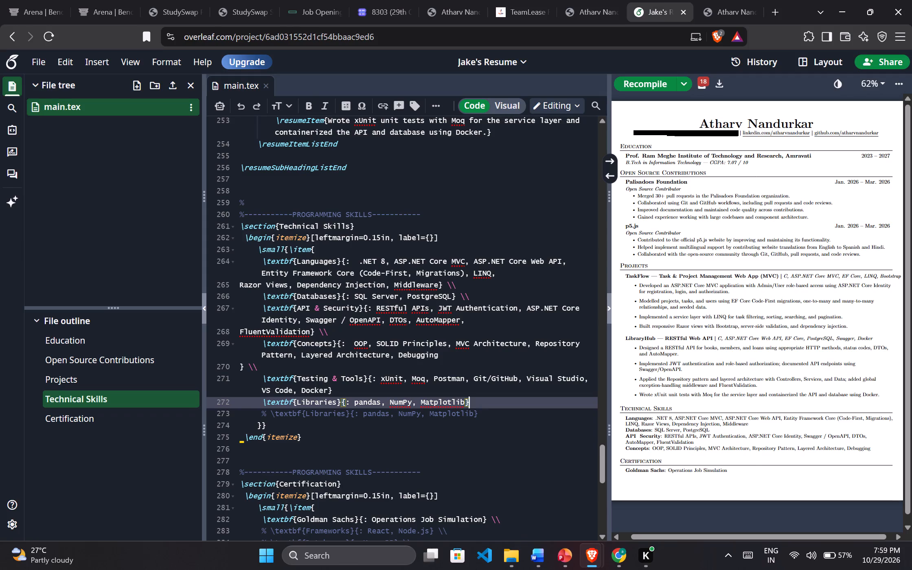
# Rename the label of the uncommented Libraries line below Testing & Tools as "Web".
pyautogui.click(335, 403)
pyautogui.press('BackSpace')
pyautogui.press('BackSpace')
pyautogui.press('BackSpace')
pyautogui.press('BackSpace')
pyautogui.press('BackSpace')
pyautogui.press('BackSpace')
pyautogui.press('BackSpace')
pyautogui.press('BackSpace')
pyautogui.press('BackSpace')
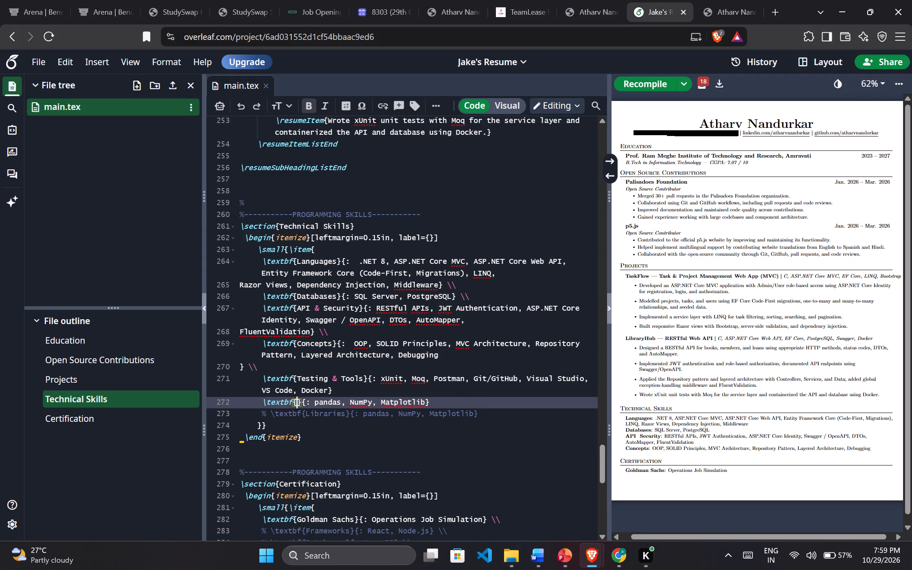
pyautogui.write('Web')
# Replace "pandas, NumPy, Matplotlib" on the Web line with the copied Web values, and recompile the resume.
pyautogui.press('Right')
pyautogui.press('Right')
pyautogui.press('Right')
pyautogui.press('Right')
pyautogui.press('Right')
pyautogui.press('Right')
pyautogui.press('Right')
pyautogui.press('Right')
pyautogui.press('Right')
pyautogui.press('Right')
pyautogui.press('Right')
pyautogui.press('Right')
pyautogui.press('Right')
pyautogui.press('Right')
pyautogui.press('Right')
pyautogui.press('Right')
pyautogui.press('Right')
pyautogui.press('Right')
pyautogui.press('Right')
pyautogui.press('Right')
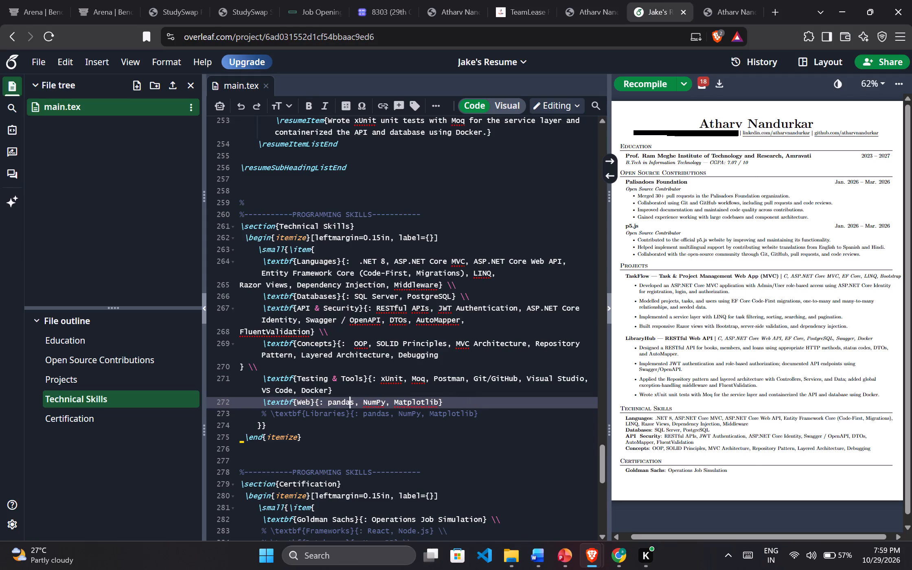
pyautogui.press('BackSpace')
pyautogui.press('BackSpace')
pyautogui.press('BackSpace')
pyautogui.press('BackSpace')
pyautogui.press('BackSpace')
pyautogui.press('BackSpace')
pyautogui.press('BackSpace')
pyautogui.press('BackSpace')
pyautogui.press('BackSpace')
pyautogui.press('BackSpace')
pyautogui.press('BackSpace')
pyautogui.press('BackSpace')
pyautogui.press('BackSpace')
pyautogui.press('BackSpace')
pyautogui.press('BackSpace')
pyautogui.press('BackSpace')
pyautogui.press('BackSpace')
pyautogui.press('BackSpace')
pyautogui.press('BackSpace')
pyautogui.press('BackSpace')
pyautogui.press('BackSpace')
pyautogui.hotkey('ctrl', 'v')
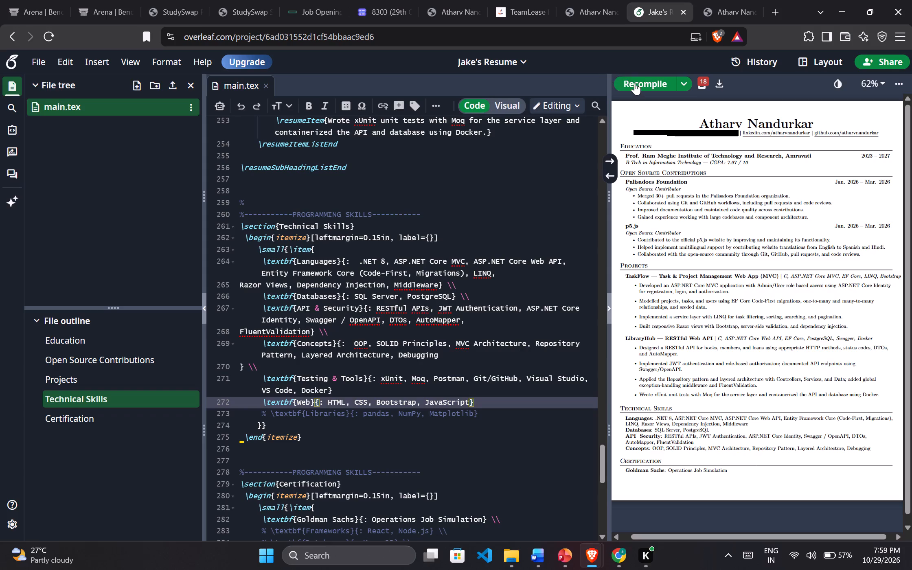
pyautogui.click(636, 85)
# Add a \\ line break at the end of the Testing & Tools line, and recompile the resume.
pyautogui.scroll(-1, 288, 390)
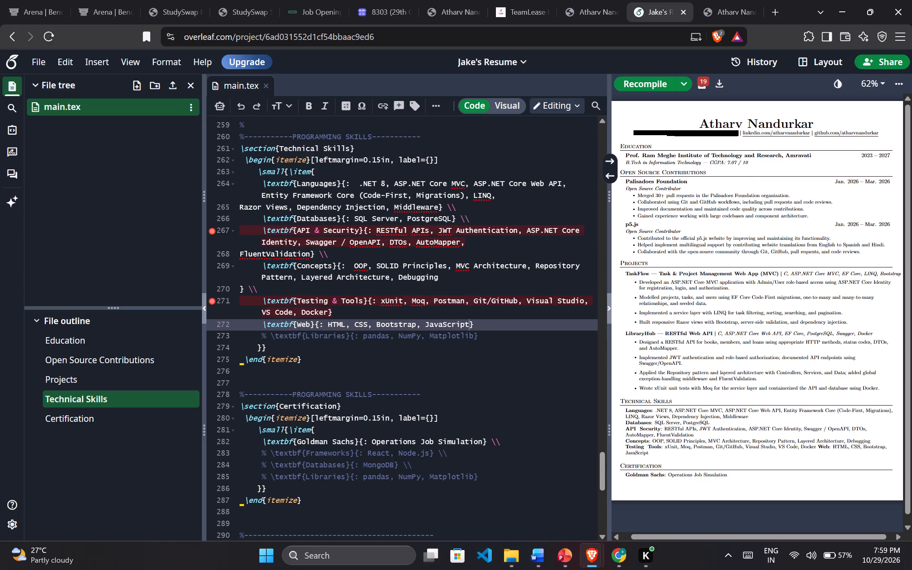
pyautogui.click(726, 0)
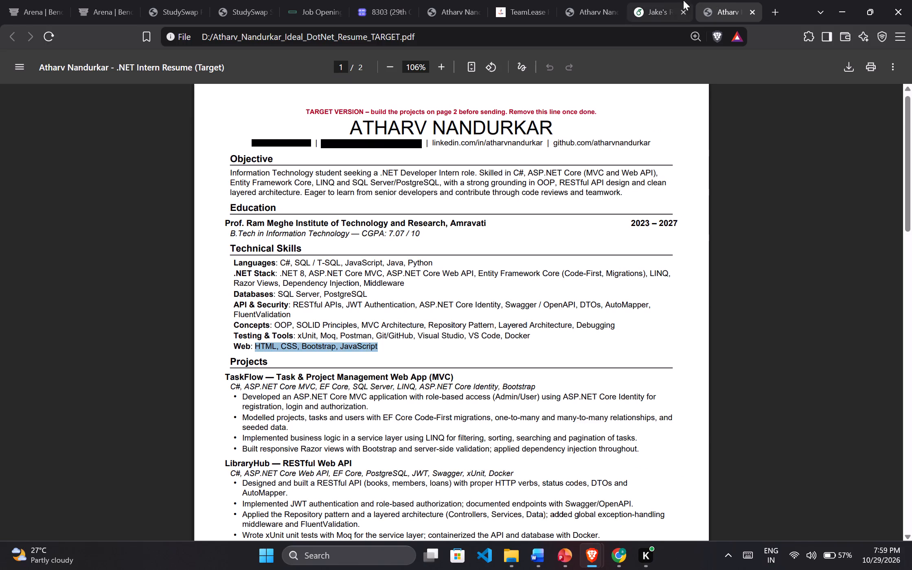
pyautogui.click(673, 0)
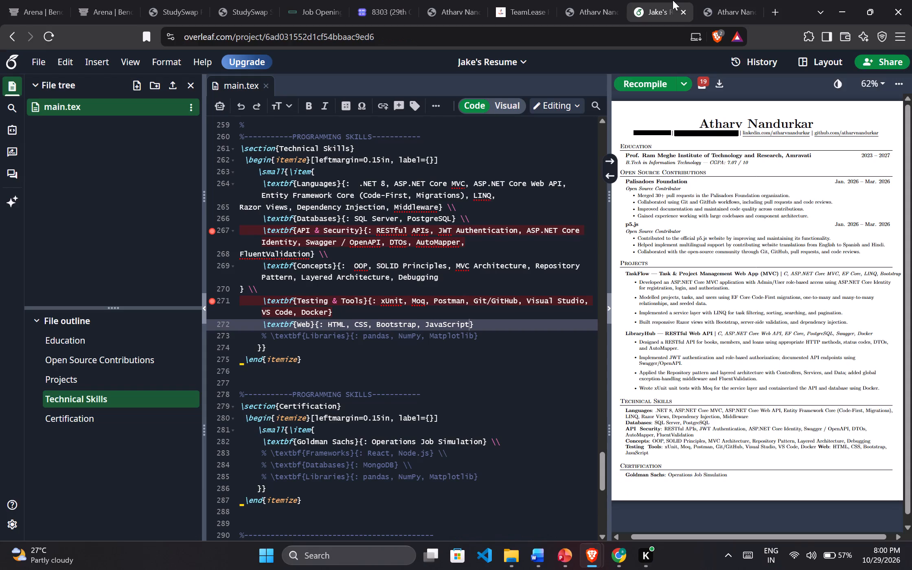
pyautogui.scroll(-1, 709, 350)
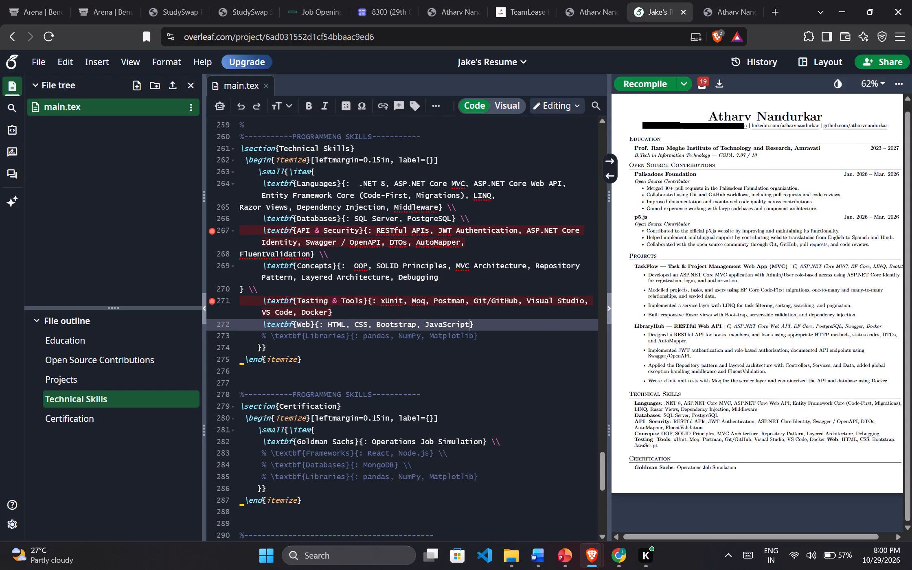
pyautogui.click(395, 340)
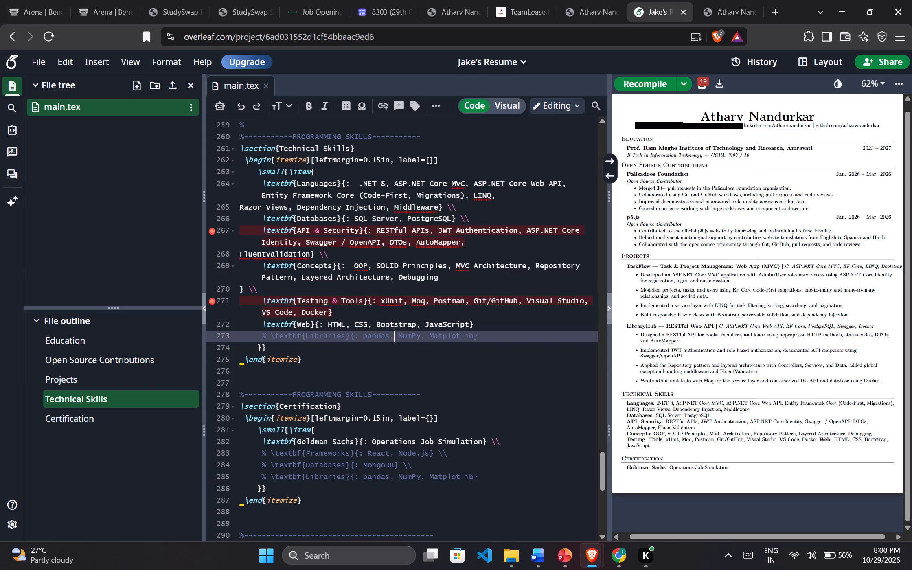
pyautogui.click(414, 307)
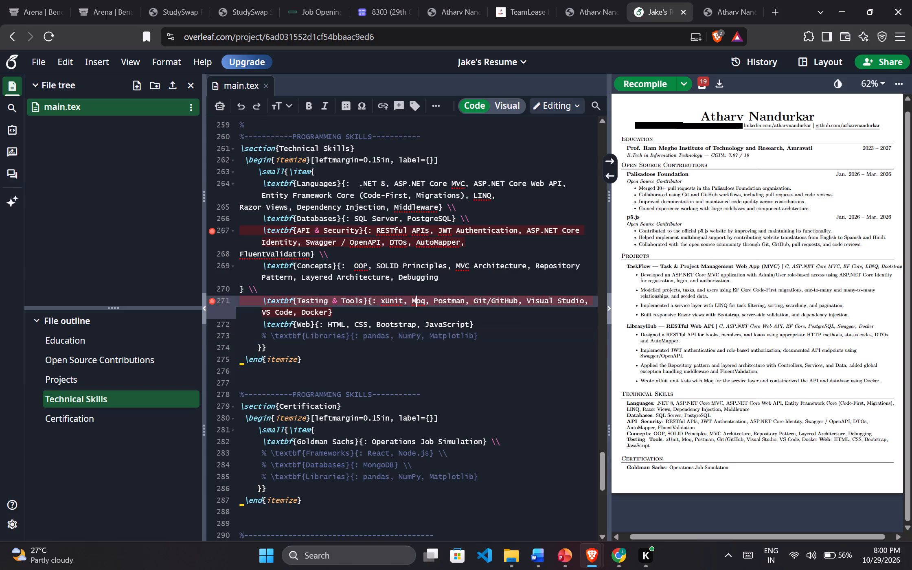
pyautogui.press('Down')
pyautogui.write('\\\\')
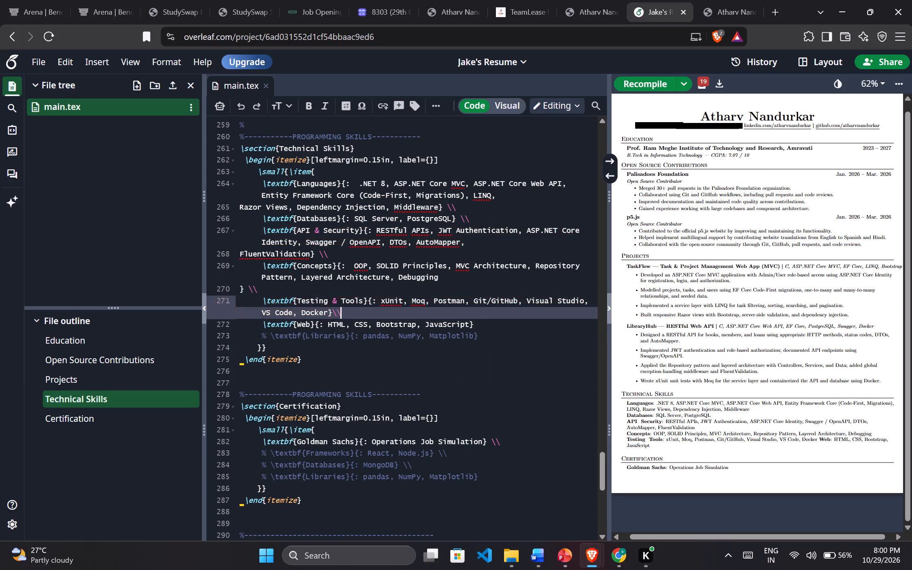
pyautogui.click(647, 95)
pyautogui.click(642, 87)
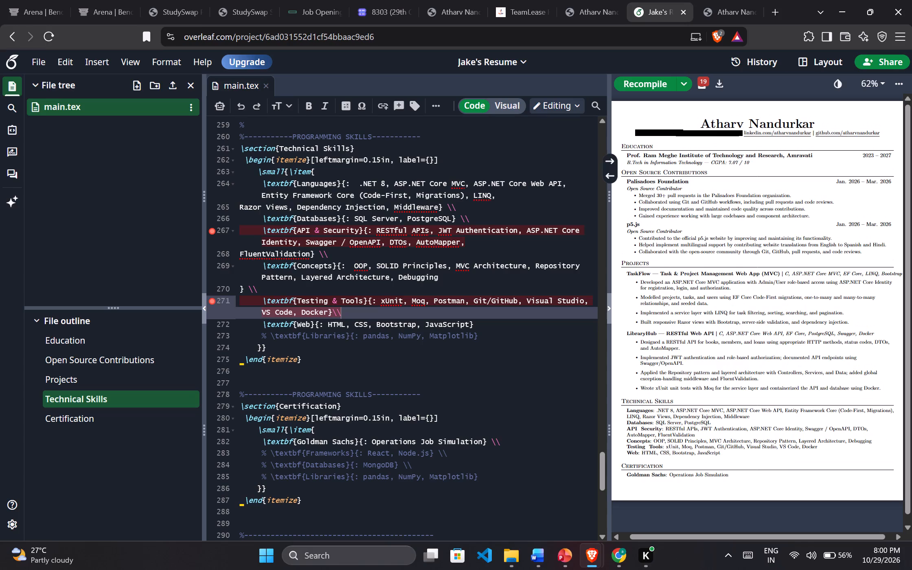
# Compare the target resume's Technical Skills categories with the Technical Skills lines in main.tex.
pyautogui.click(726, 0)
pyautogui.click(355, 311)
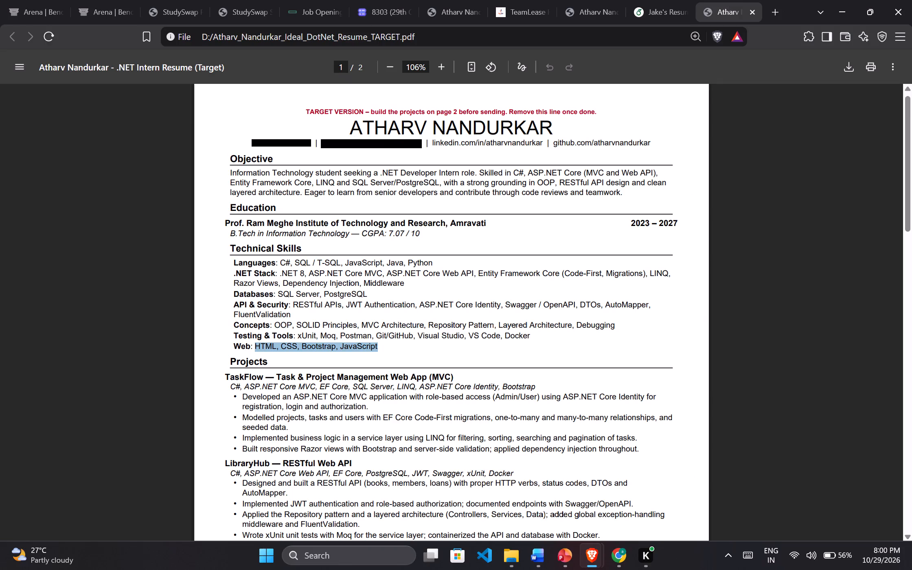
pyautogui.click(647, 0)
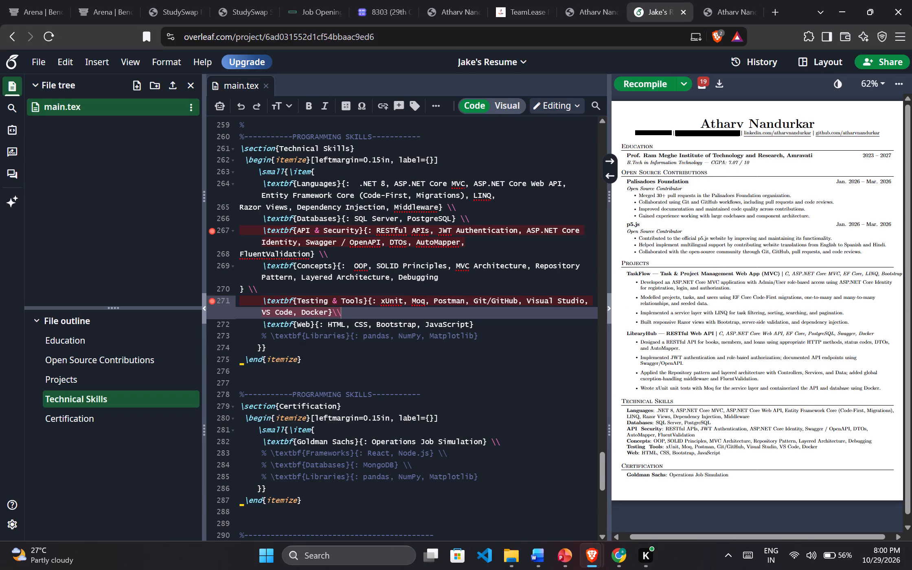
pyautogui.scroll(-1, 353, 321)
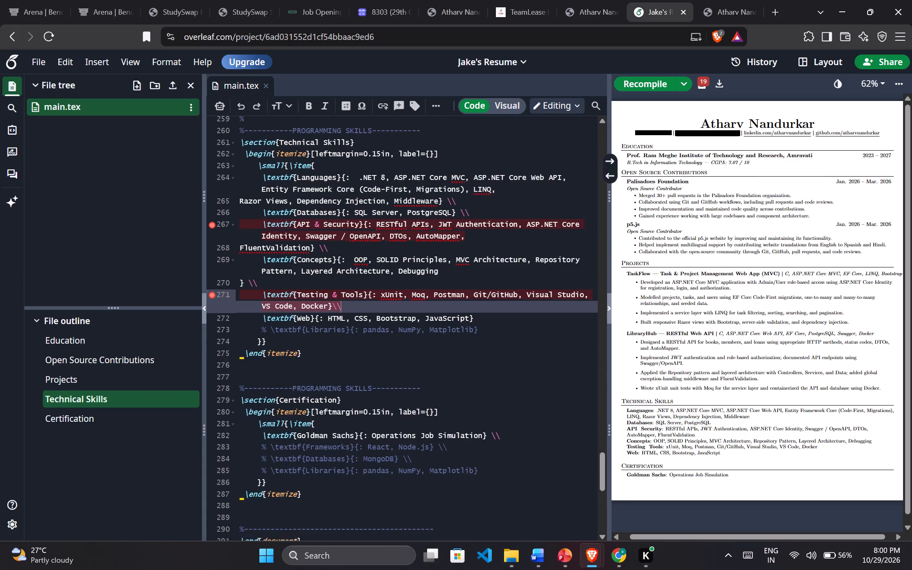
pyautogui.scroll(-1, 353, 321)
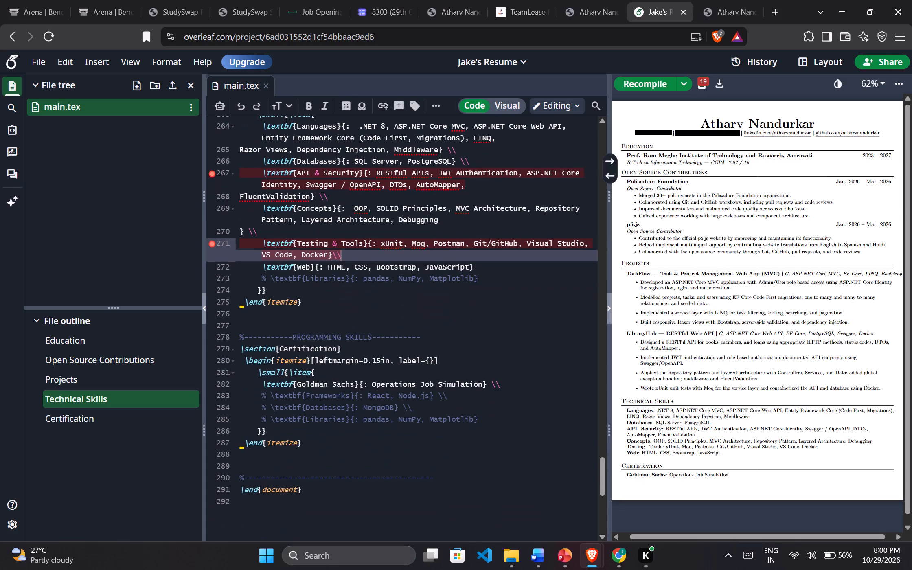
pyautogui.scroll(-1, 353, 321)
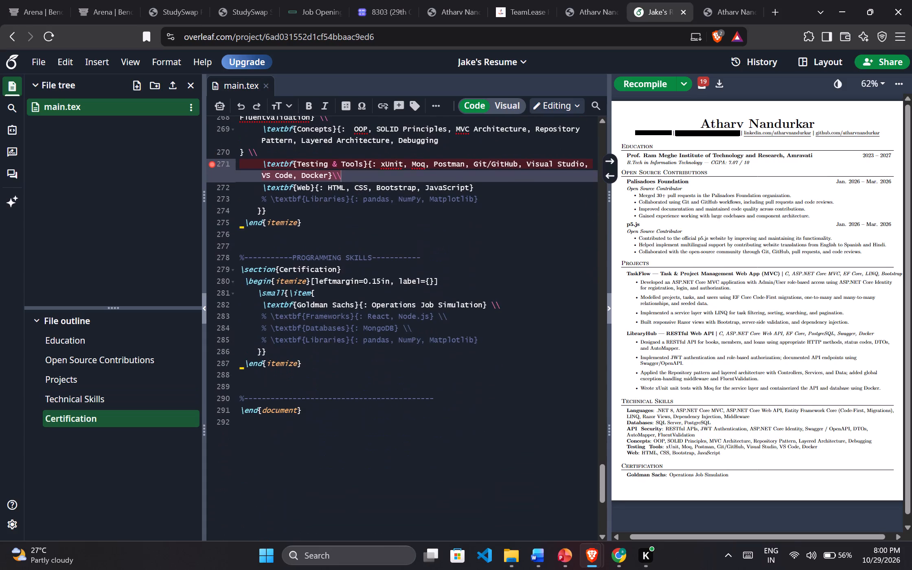
pyautogui.scroll(2, 336, 325)
pyautogui.click(344, 241)
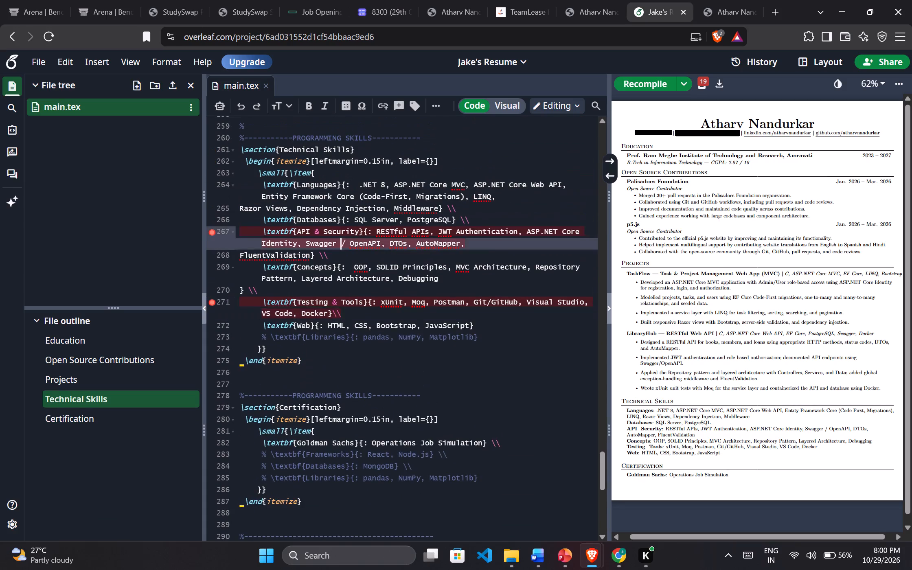
pyautogui.scroll(1, 344, 241)
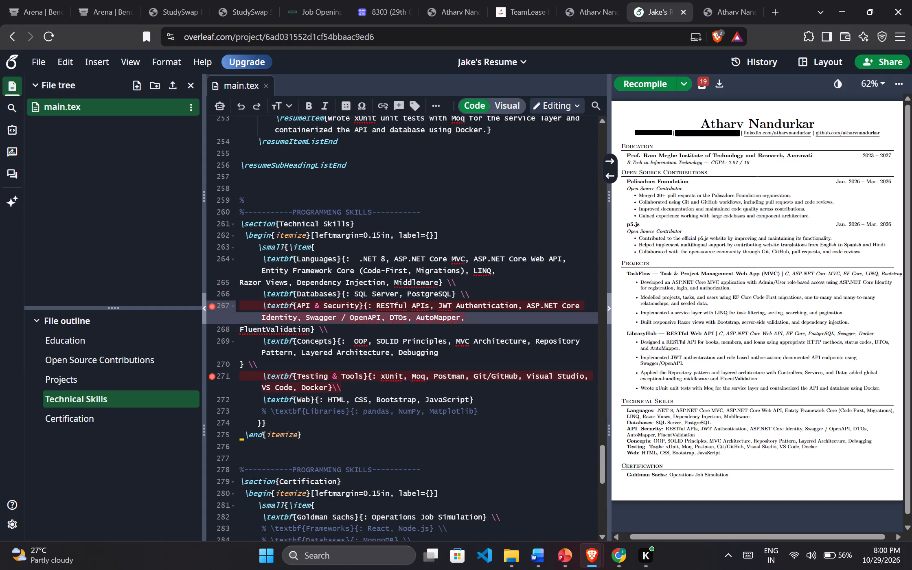
pyautogui.click(344, 257)
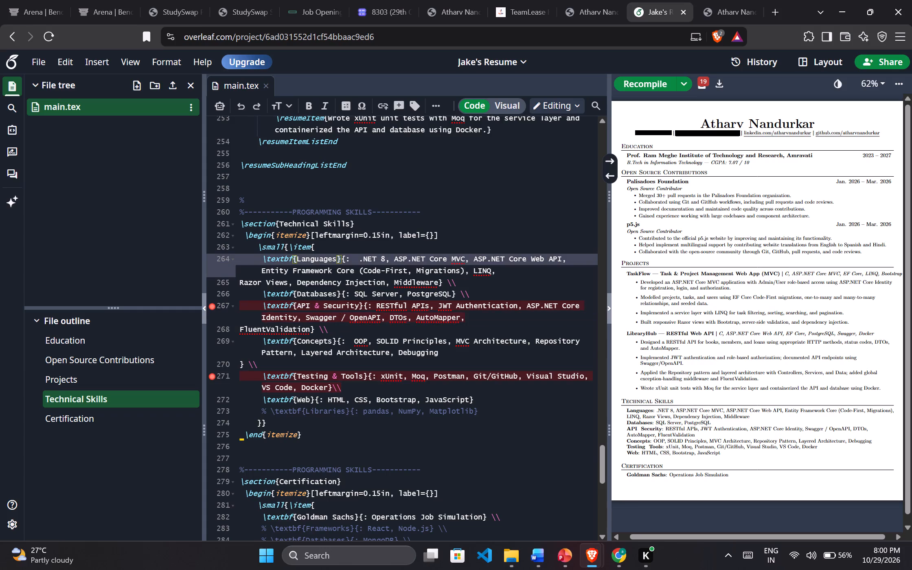
# Insert a blank line above the Databases line in the Technical Skills section of main.tex.
pyautogui.click(461, 279)
pyautogui.press('Return')
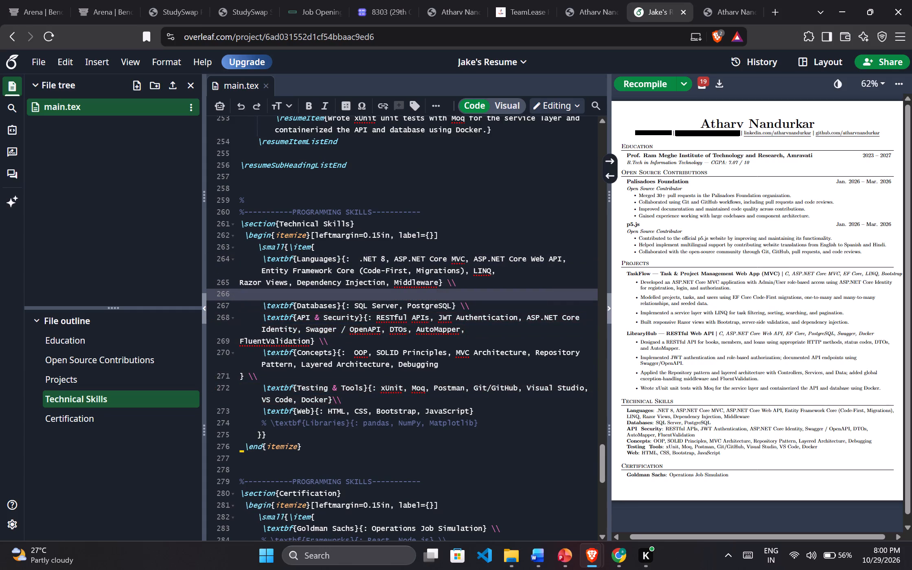
# Insert a blank line above the Languages line in the Technical Skills section, and check the target resume's categories.
pyautogui.doubleClick(354, 241)
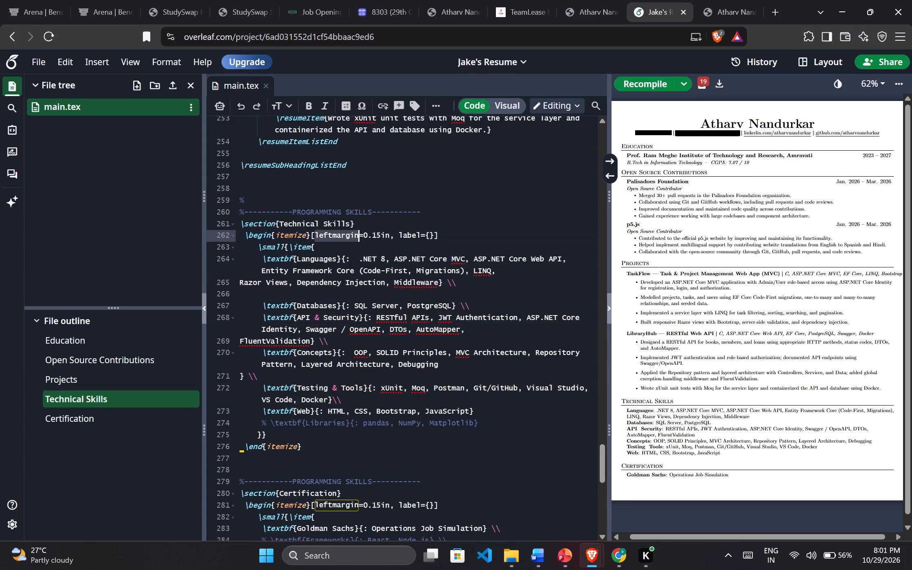
pyautogui.press('Down')
pyautogui.press('Down')
pyautogui.press('Return')
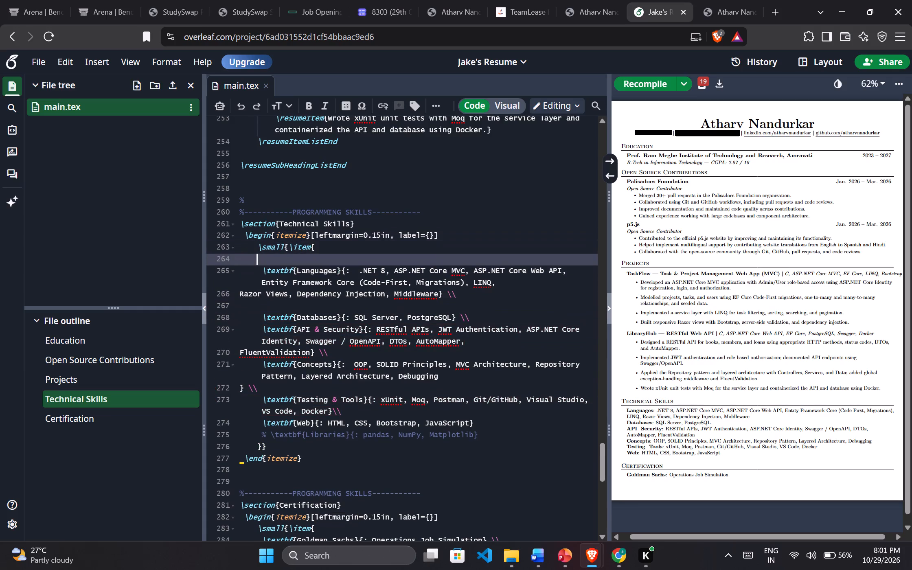
pyautogui.click(746, 0)
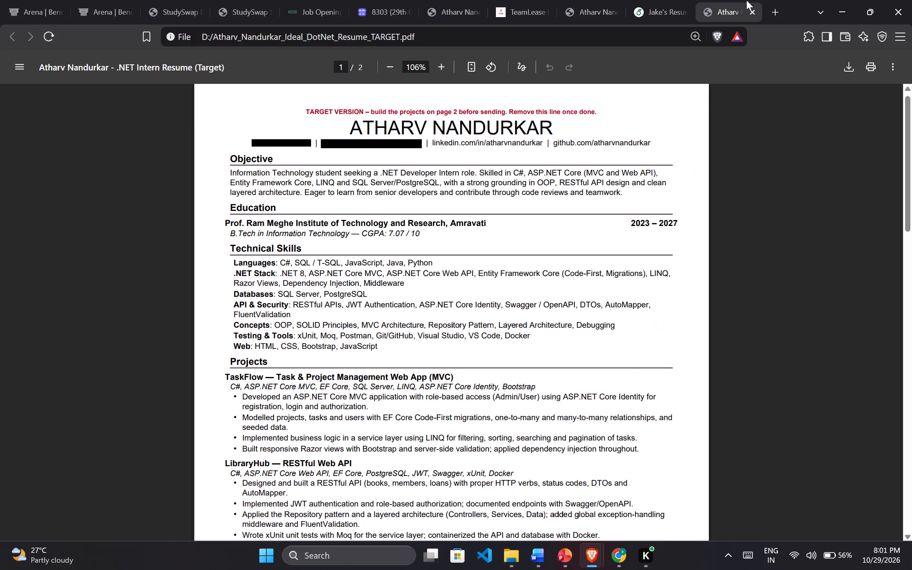
pyautogui.click(657, 0)
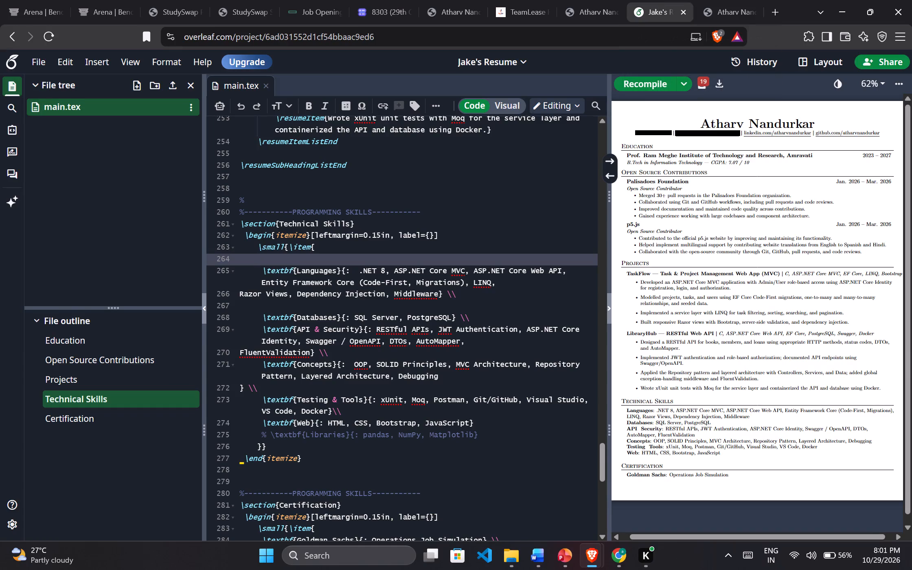
# Replace the Languages label on the first Technical Skills line with ".Net Stack".
pyautogui.click(336, 270)
pyautogui.press('Left')
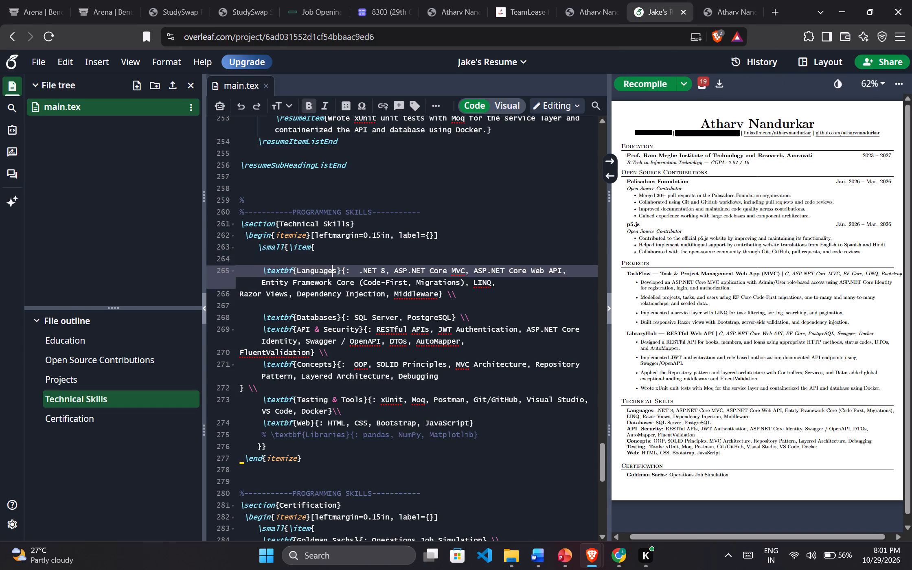
pyautogui.press('Right')
pyautogui.press('BackSpace')
pyautogui.press('BackSpace')
pyautogui.press('BackSpace')
pyautogui.press('BackSpace')
pyautogui.press('BackSpace')
pyautogui.press('BackSpace')
pyautogui.press('BackSpace')
pyautogui.press('BackSpace')
pyautogui.press('BackSpace')
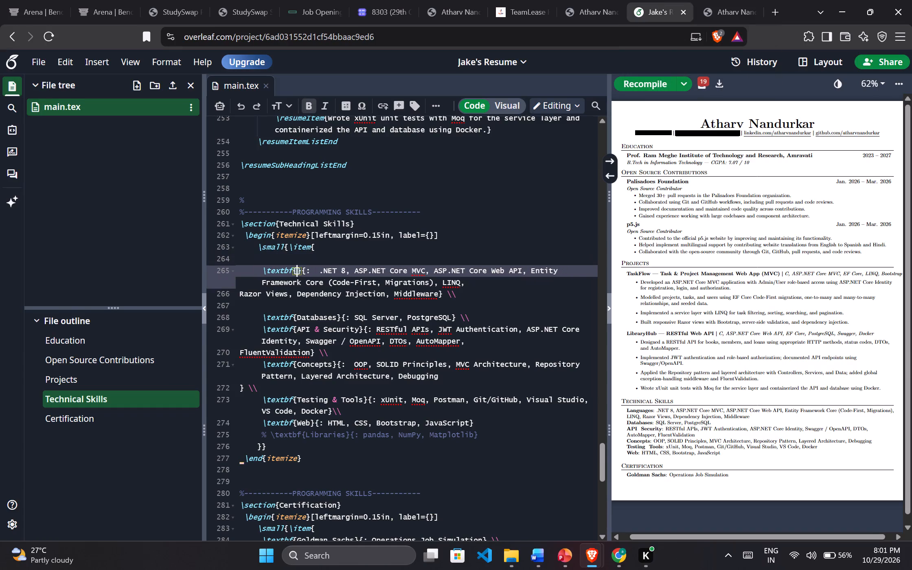
pyautogui.press('.')
pyautogui.write('NE')
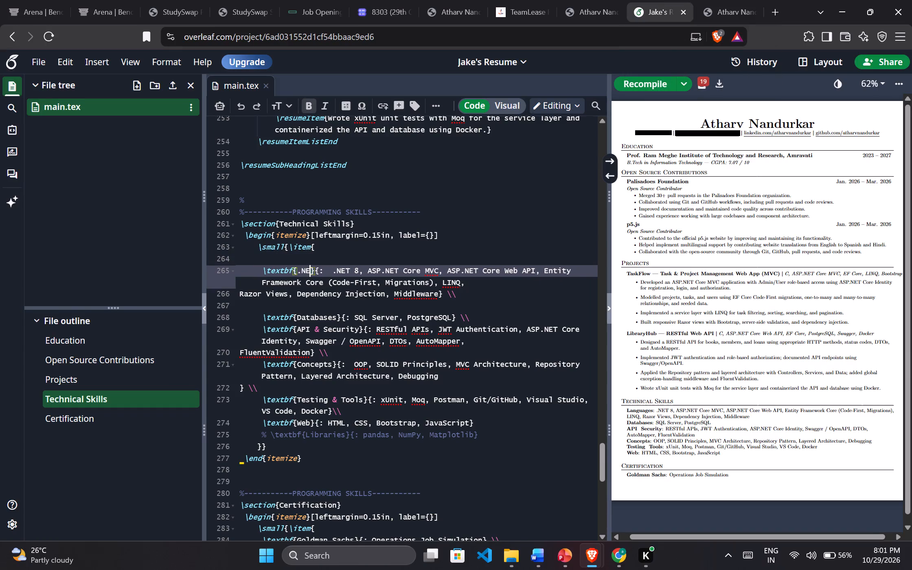
pyautogui.press('BackSpace')
pyautogui.write('ext')
pyautogui.press('BackSpace')
pyautogui.press('BackSpace')
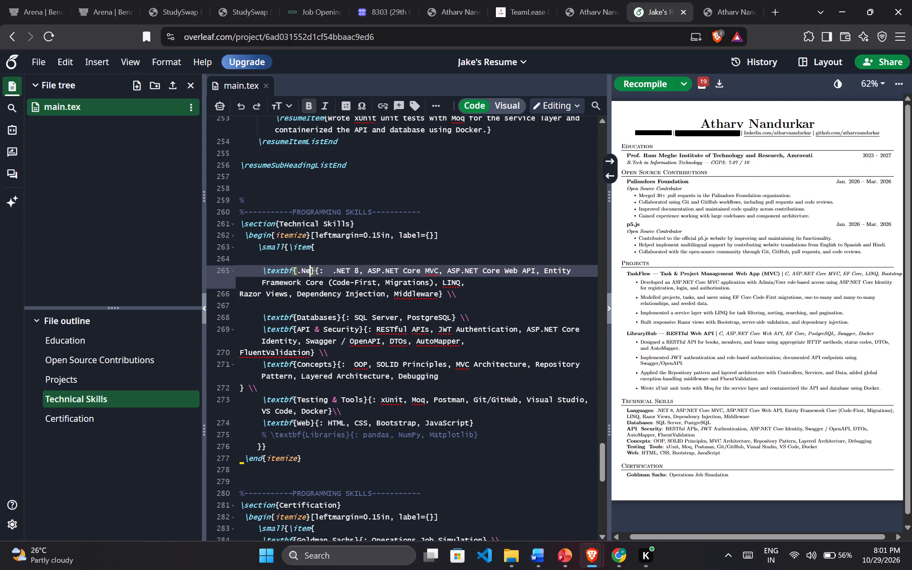
pyautogui.write('t Stack')
# Check the label's spelling in the target resume, capitalize it as ".NET Stack" in main.tex, and recompile the resume.
pyautogui.click(725, 0)
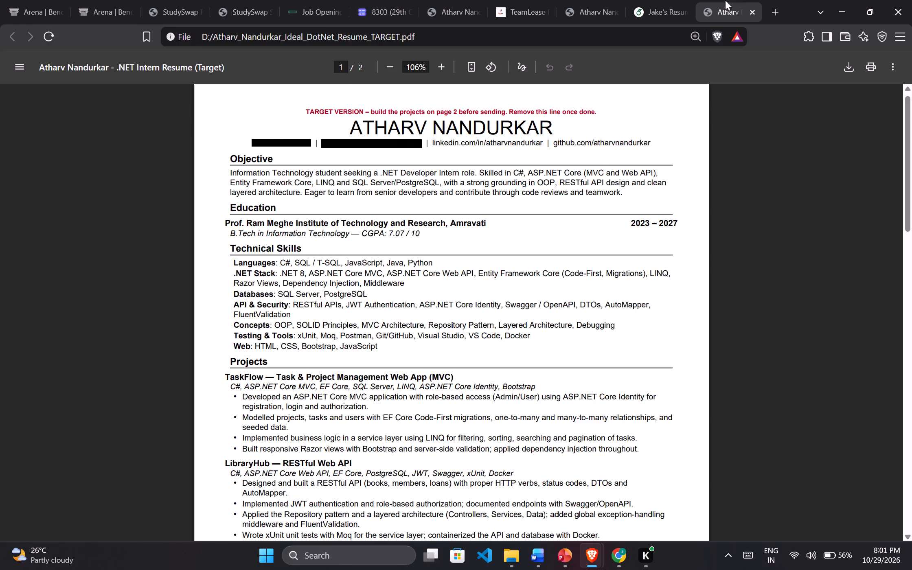
pyautogui.click(676, 0)
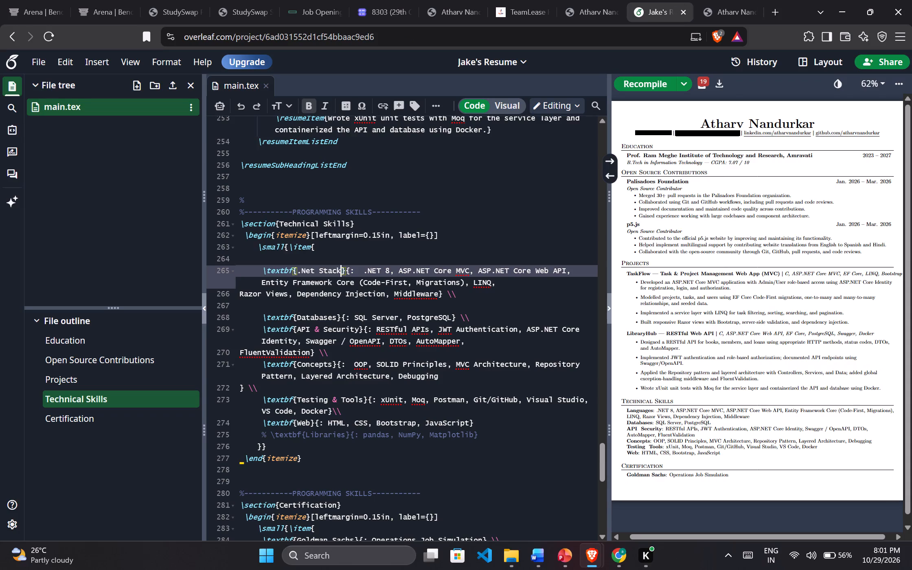
pyautogui.click(314, 272)
pyautogui.press('BackSpace')
pyautogui.press('BackSpace')
pyautogui.write('ET')
pyautogui.press('Right')
pyautogui.click(640, 78)
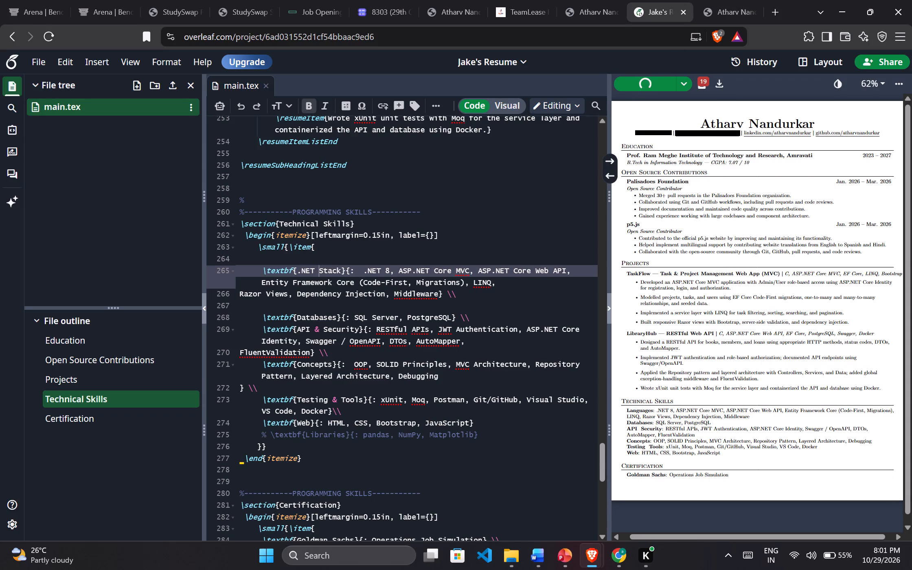
# Duplicate the whole .NET Stack entry, including its \\ line break, above the original with a blank line between them.
pyautogui.moveTo(468, 295); pyautogui.dragTo(396, 281)
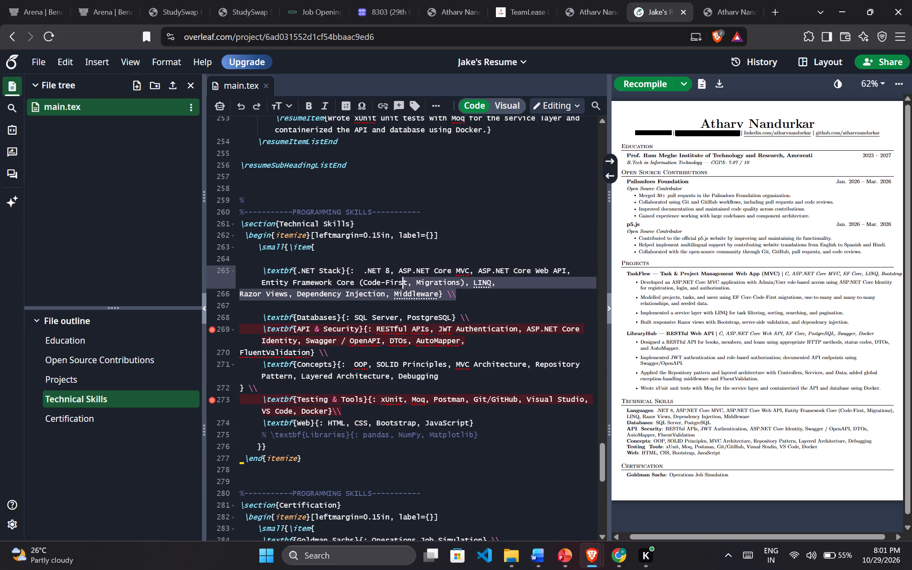
pyautogui.moveTo(396, 281); pyautogui.dragTo(263, 272)
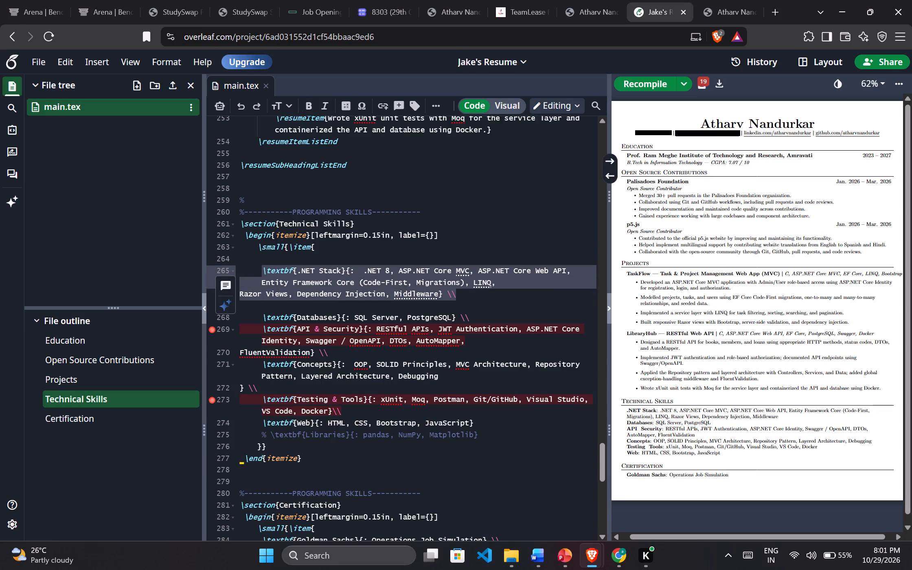
pyautogui.hotkey('ctrl', 'c')
pyautogui.click(327, 254)
pyautogui.press('Left')
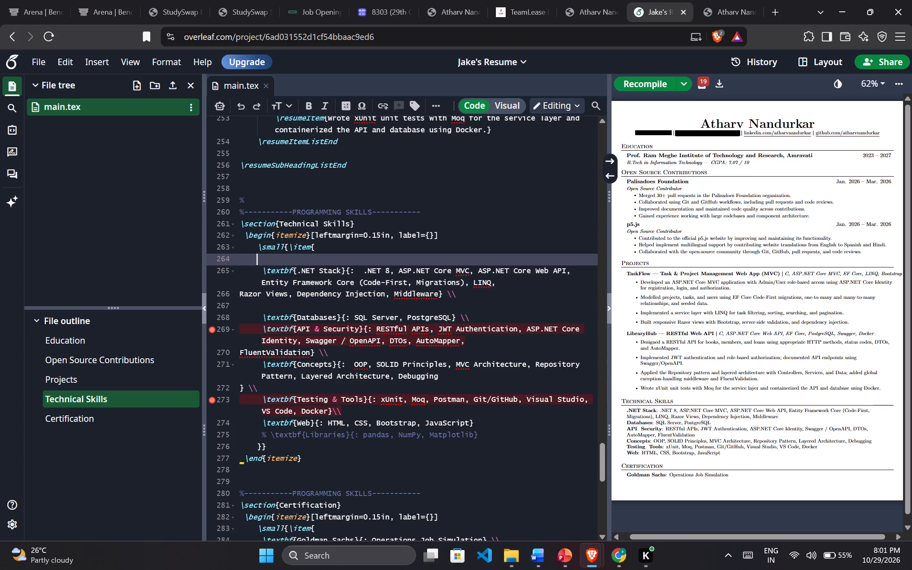
pyautogui.press('Left')
pyautogui.press('Left')
pyautogui.press('Left')
pyautogui.press('Left')
pyautogui.press('Left')
pyautogui.press('Right')
pyautogui.press('Return')
pyautogui.press('Return')
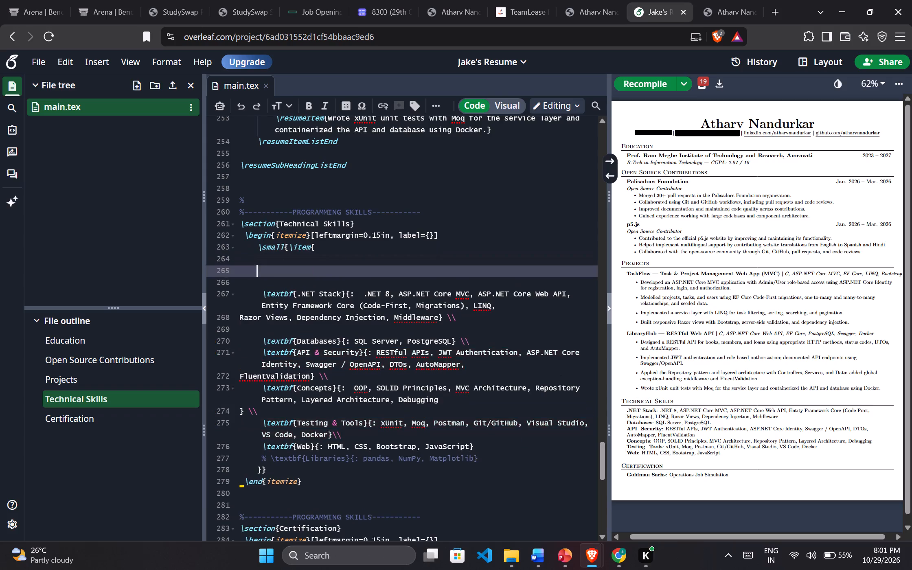
pyautogui.hotkey('ctrl', 'v')
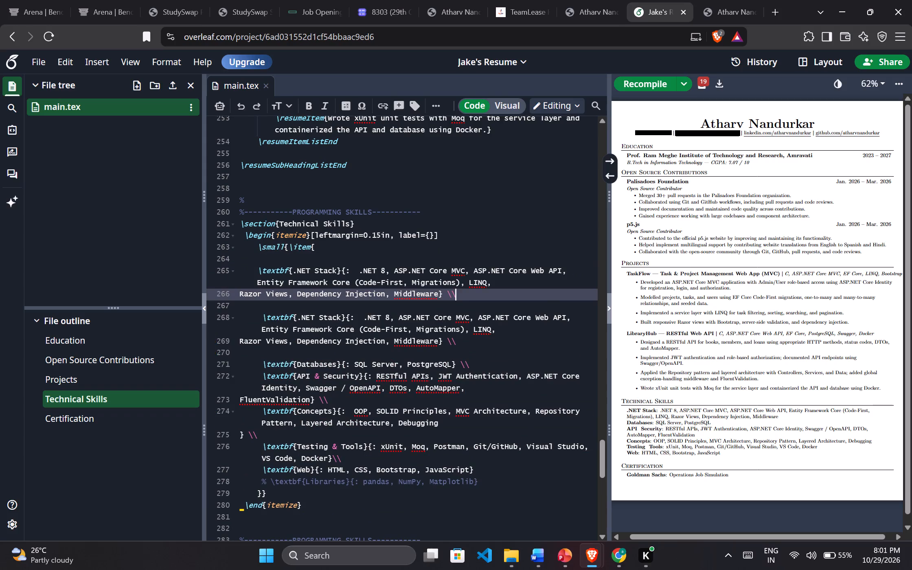
# Copy the Languages values "C#, SQL / T-SQL, JavaScript, Java, Python" from the target resume and return to main.tex.
pyautogui.click(708, 0)
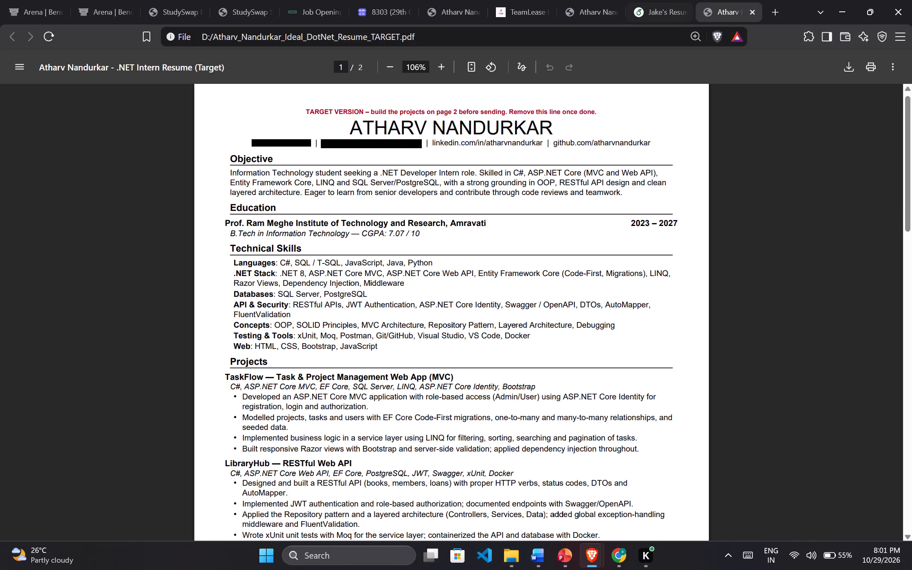
pyautogui.moveTo(280, 263); pyautogui.dragTo(444, 256)
pyautogui.hotkey('ctrl', 'c')
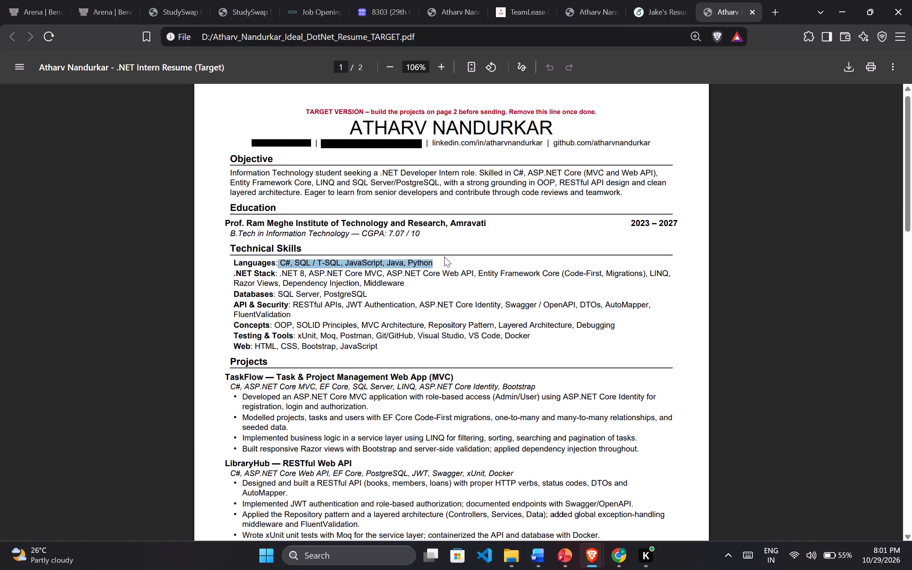
pyautogui.click(679, 0)
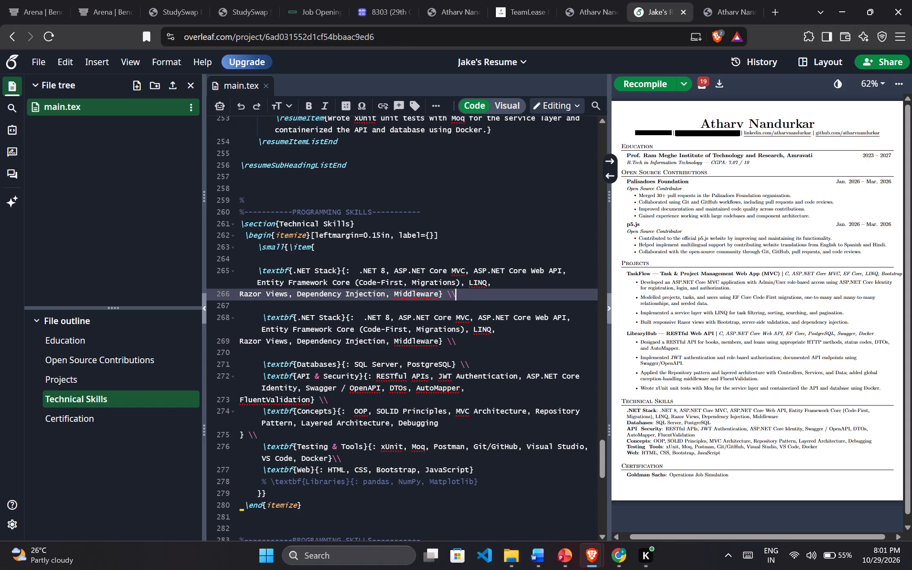
# Change the label of the upper .NET Stack entry to "Languages".
pyautogui.moveTo(335, 270); pyautogui.dragTo(296, 275)
pyautogui.press('BackSpace')
pyautogui.press('BackSpace')
pyautogui.write('Languar')
pyautogui.press('BackSpace')
pyautogui.write('ger')
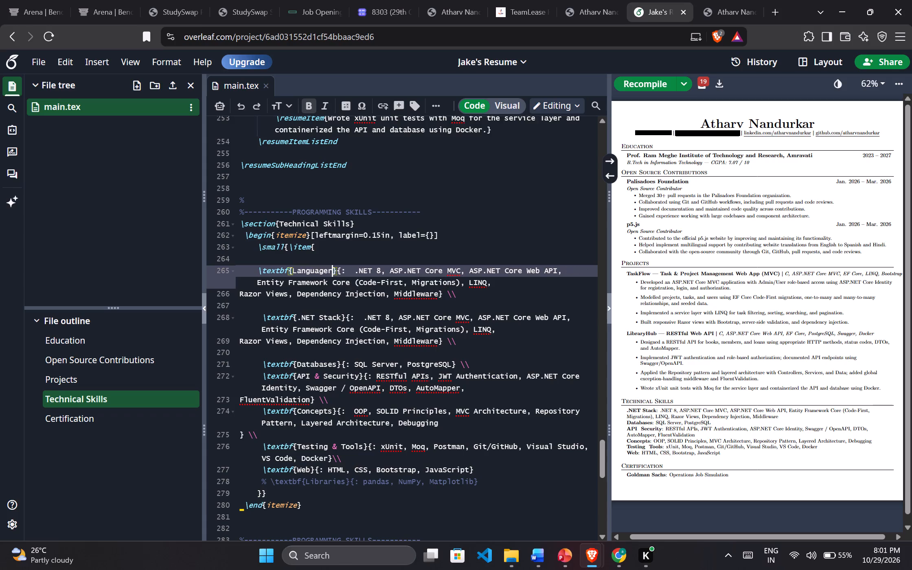
pyautogui.press('BackSpace')
pyautogui.press('s')
pyautogui.press('Right')
# Replace the .NET values on the Languages line with the copied "C#, SQL / T-SQL, JavaScript, Java, Python", and recompile the resume.
pyautogui.moveTo(438, 295); pyautogui.dragTo(350, 268)
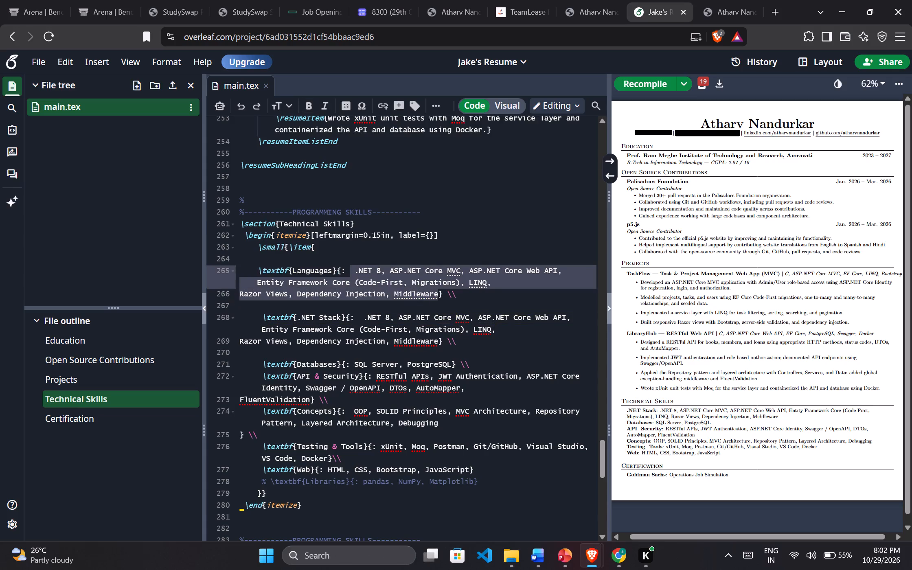
pyautogui.moveTo(350, 268); pyautogui.dragTo(353, 268)
pyautogui.hotkey('ctrl', 'v')
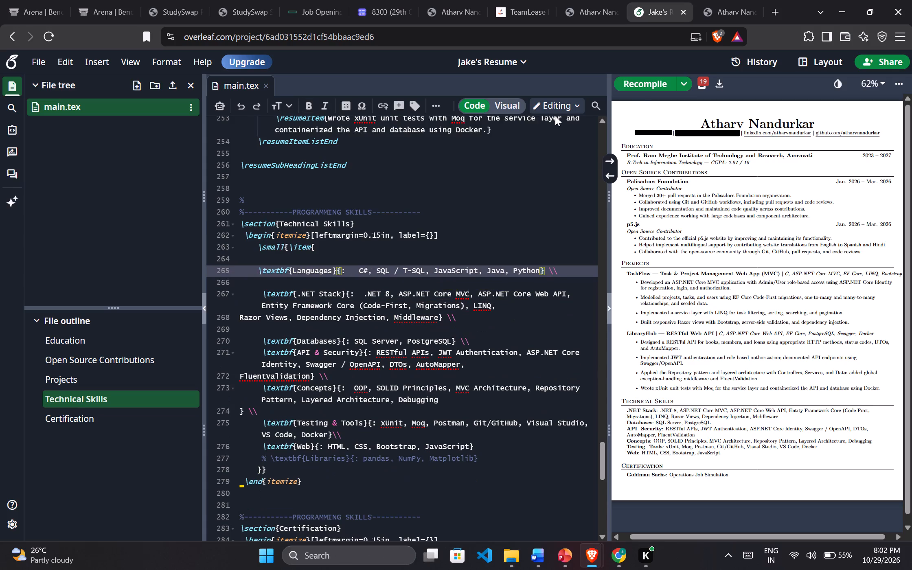
pyautogui.click(639, 89)
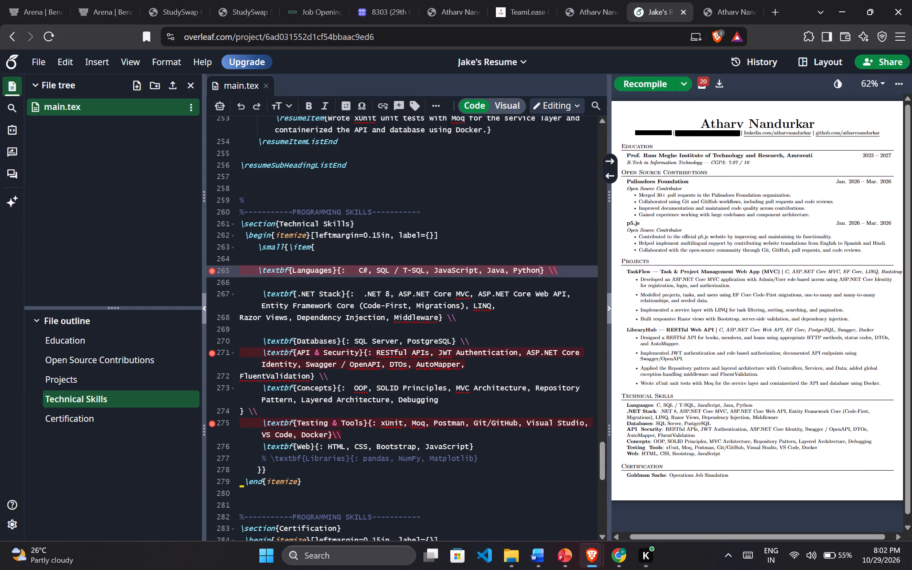
# Comment out the entire Certification section, including its header comment line, in main.tex and recompile the resume.
pyautogui.scroll(-1, 883, 319)
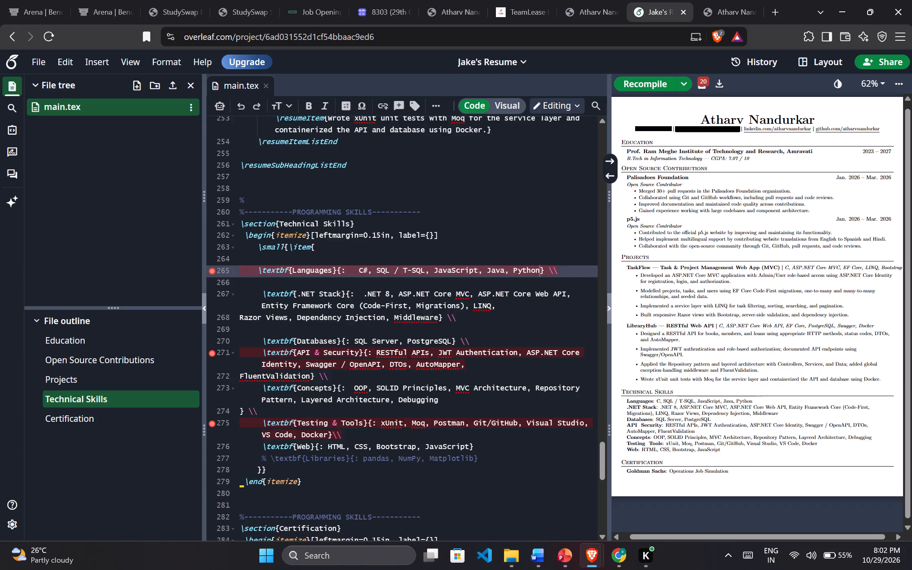
pyautogui.scroll(-4, 447, 373)
pyautogui.scroll(2, 447, 373)
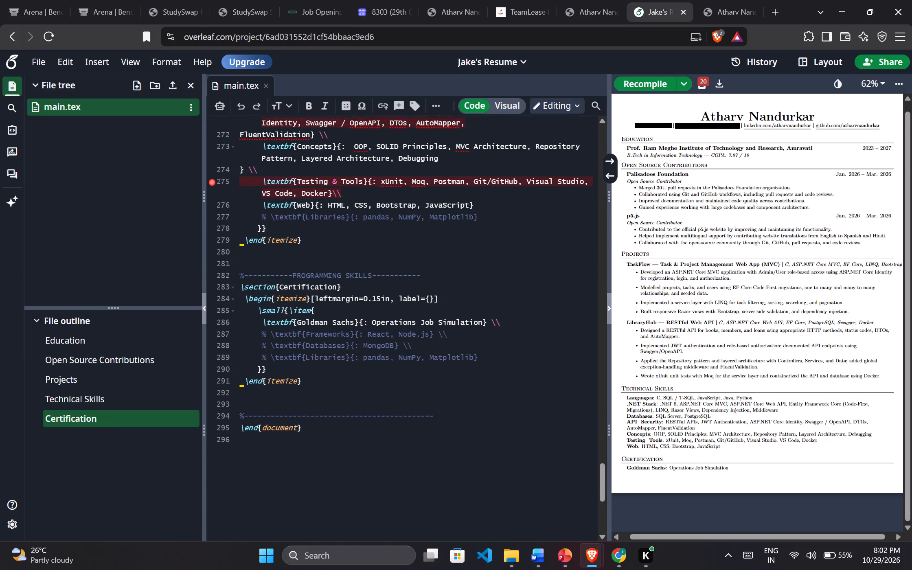
pyautogui.moveTo(313, 385); pyautogui.dragTo(230, 281)
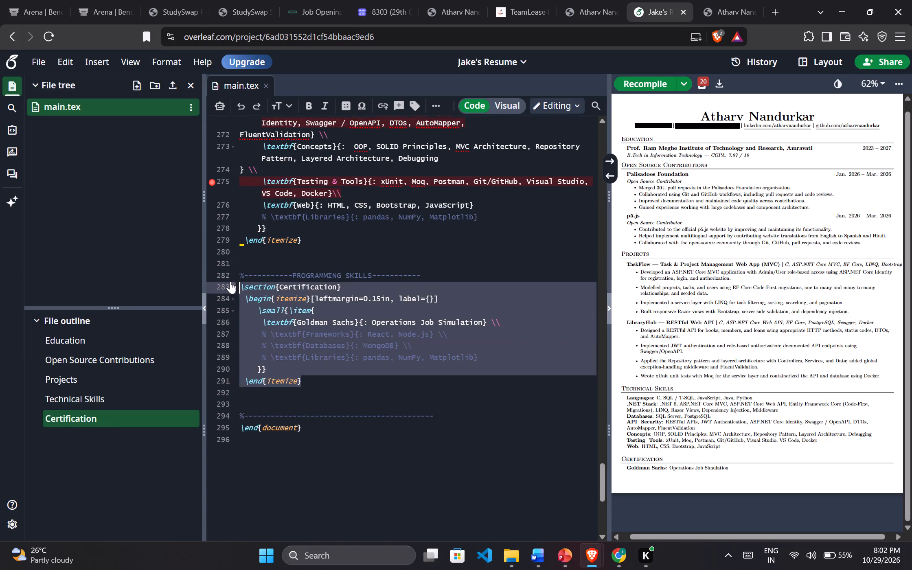
pyautogui.moveTo(230, 281); pyautogui.dragTo(228, 281)
pyautogui.hotkey('ctrl', '/')
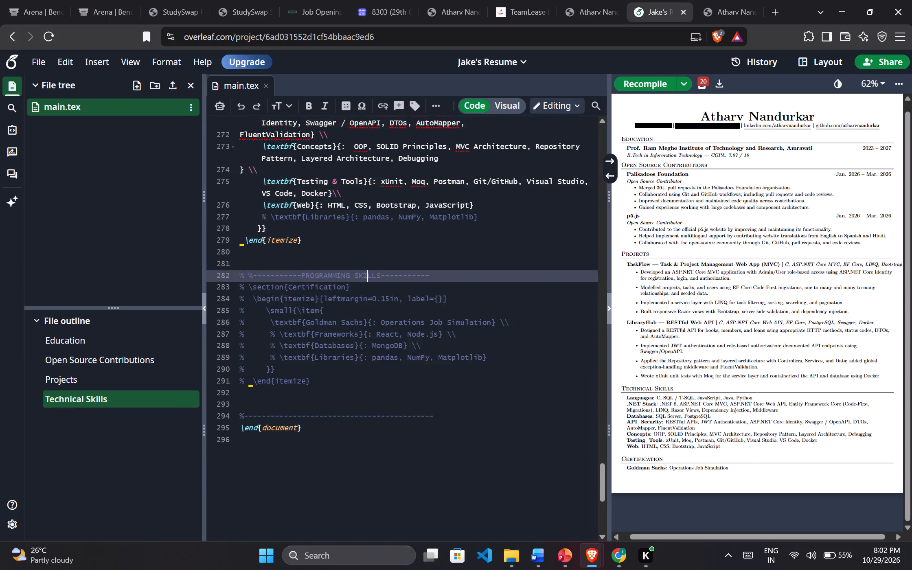
pyautogui.click(368, 271)
pyautogui.click(640, 81)
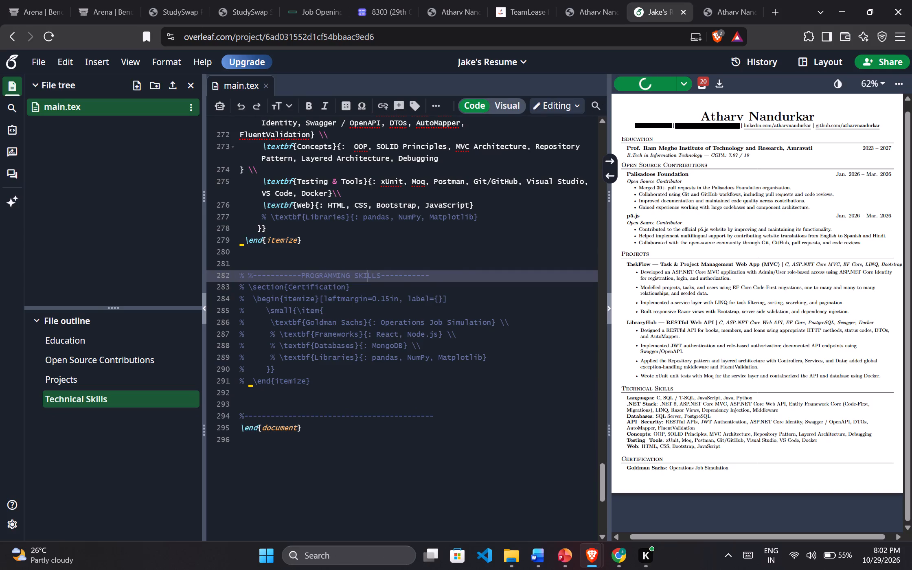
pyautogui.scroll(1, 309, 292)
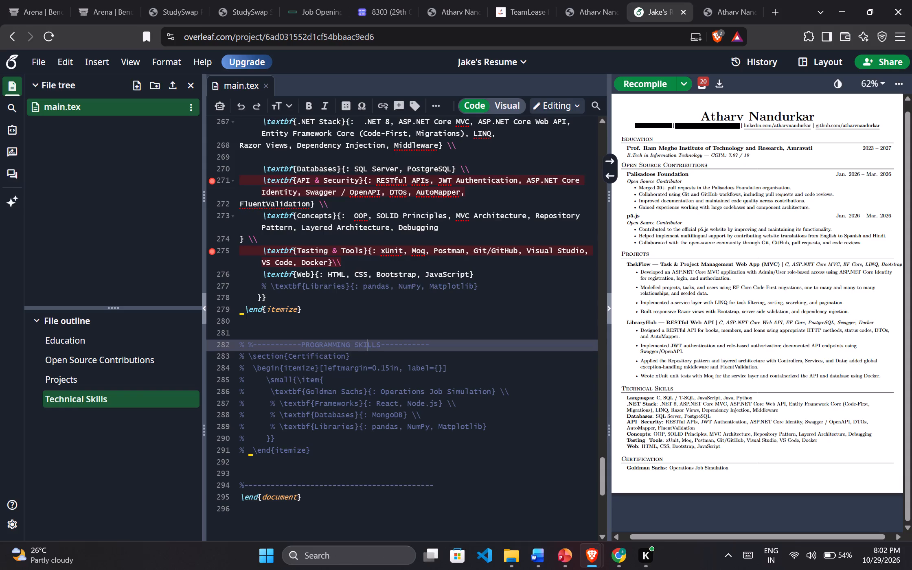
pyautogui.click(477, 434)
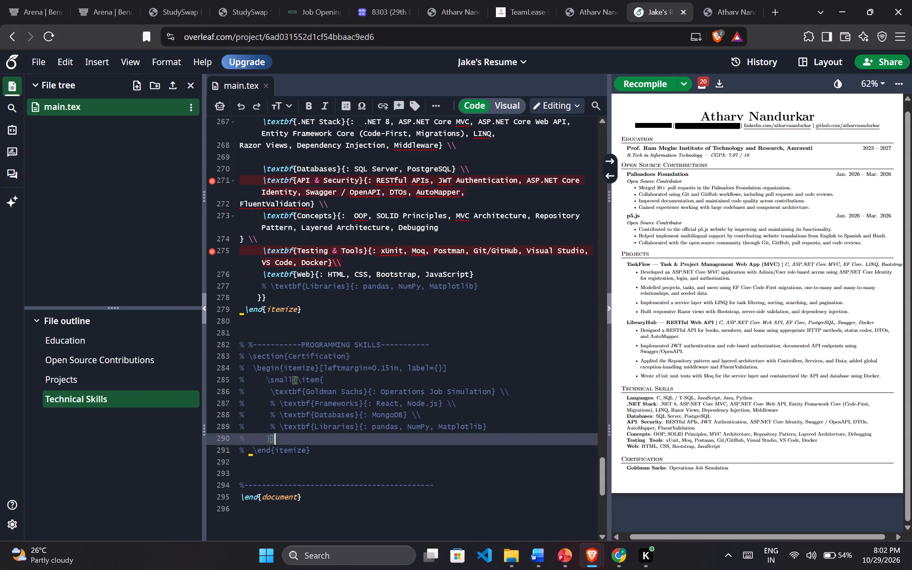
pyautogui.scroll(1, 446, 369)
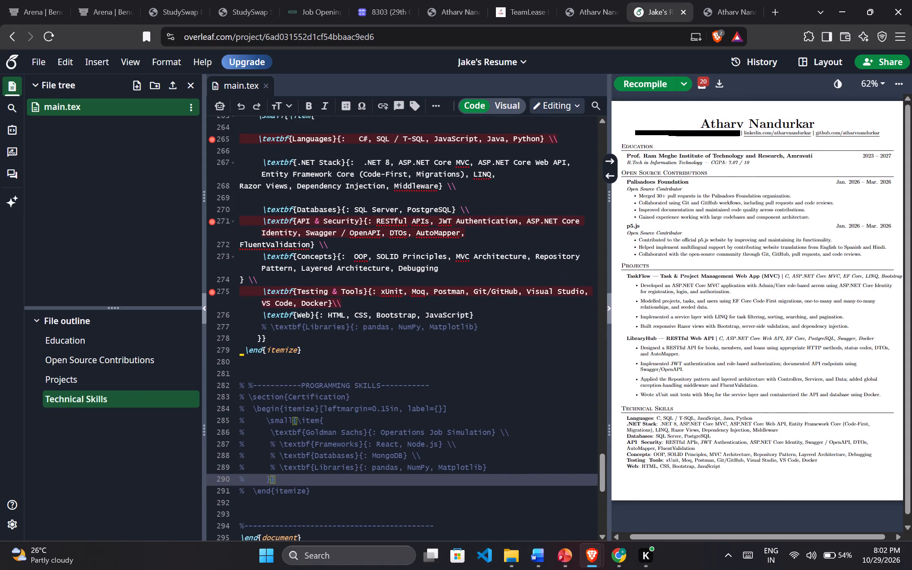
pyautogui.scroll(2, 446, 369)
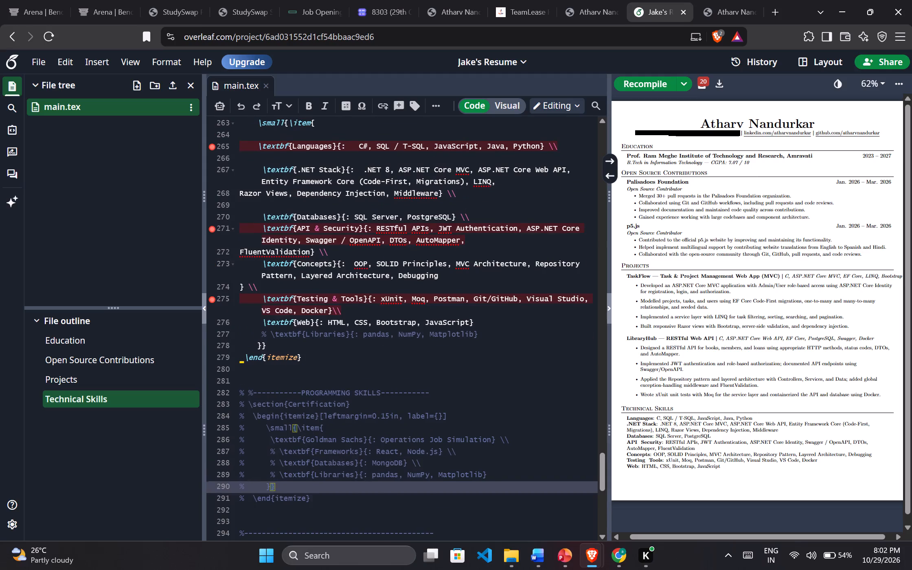
# Copy the entire Technical Skills section, including its PROGRAMMING SKILLS header comment, and delete it from below the Projects section in main.tex.
pyautogui.scroll(1, 446, 369)
pyautogui.scroll(-2, 446, 369)
pyautogui.scroll(1, 446, 369)
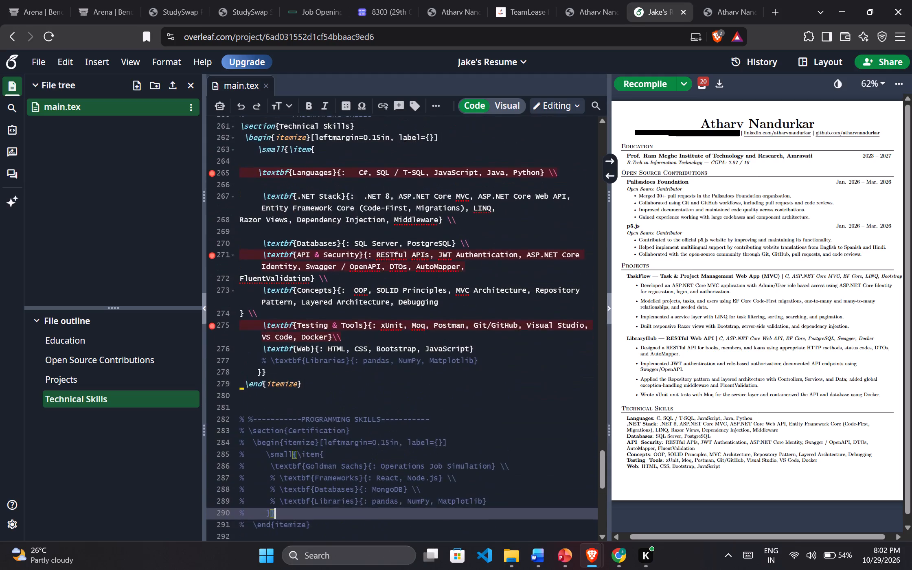
pyautogui.scroll(1, 446, 369)
pyautogui.scroll(1, 361, 362)
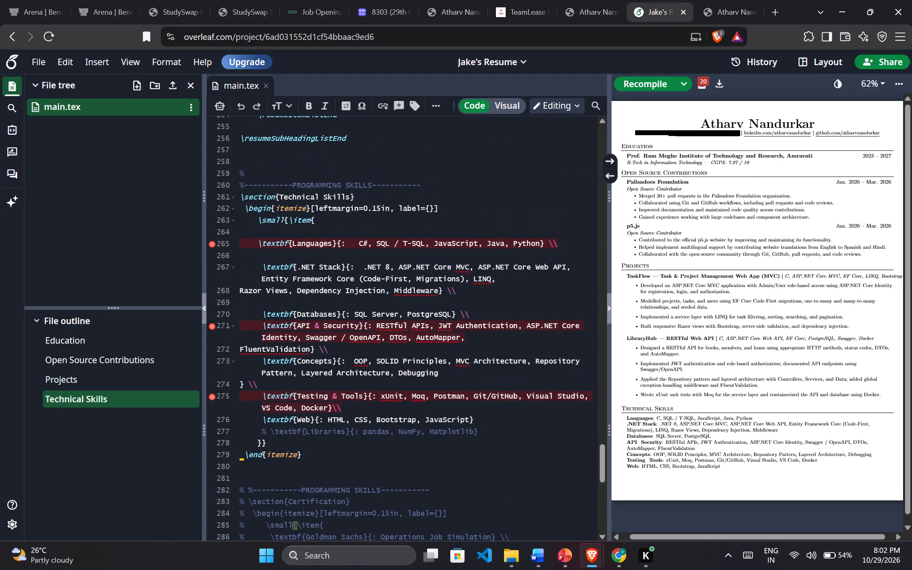
pyautogui.moveTo(311, 460); pyautogui.dragTo(242, 185)
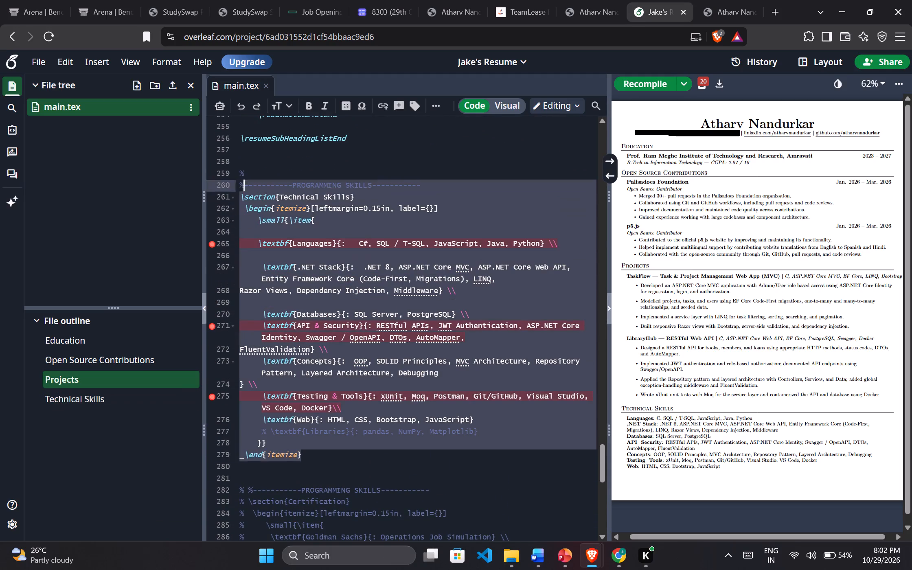
pyautogui.moveTo(242, 185); pyautogui.dragTo(229, 169)
pyautogui.hotkey('ctrl', 'c')
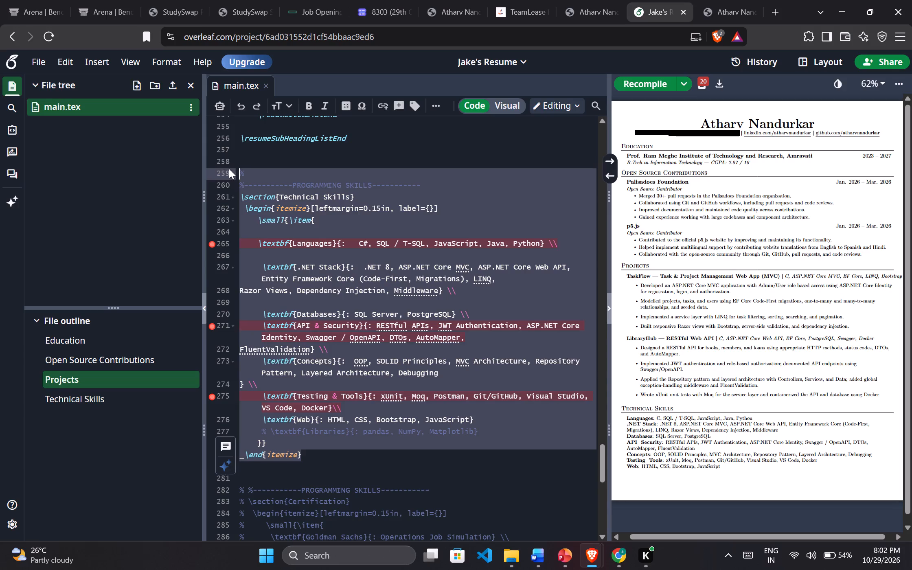
pyautogui.hotkey('ctrl', 'c')
pyautogui.press('BackSpace')
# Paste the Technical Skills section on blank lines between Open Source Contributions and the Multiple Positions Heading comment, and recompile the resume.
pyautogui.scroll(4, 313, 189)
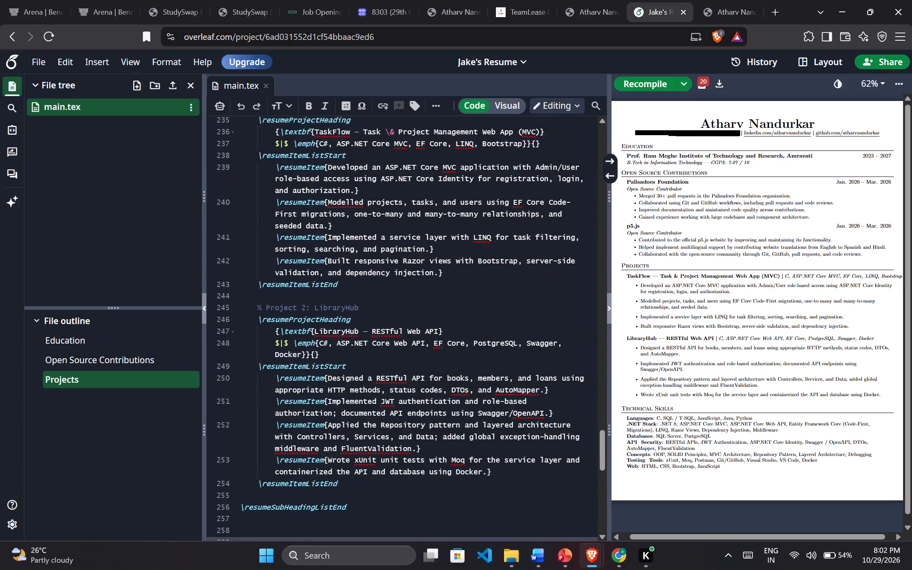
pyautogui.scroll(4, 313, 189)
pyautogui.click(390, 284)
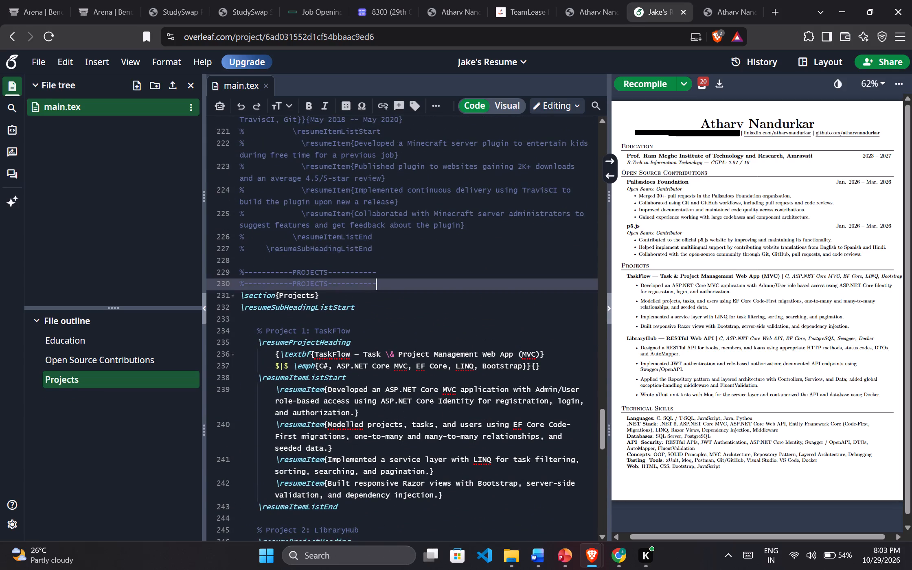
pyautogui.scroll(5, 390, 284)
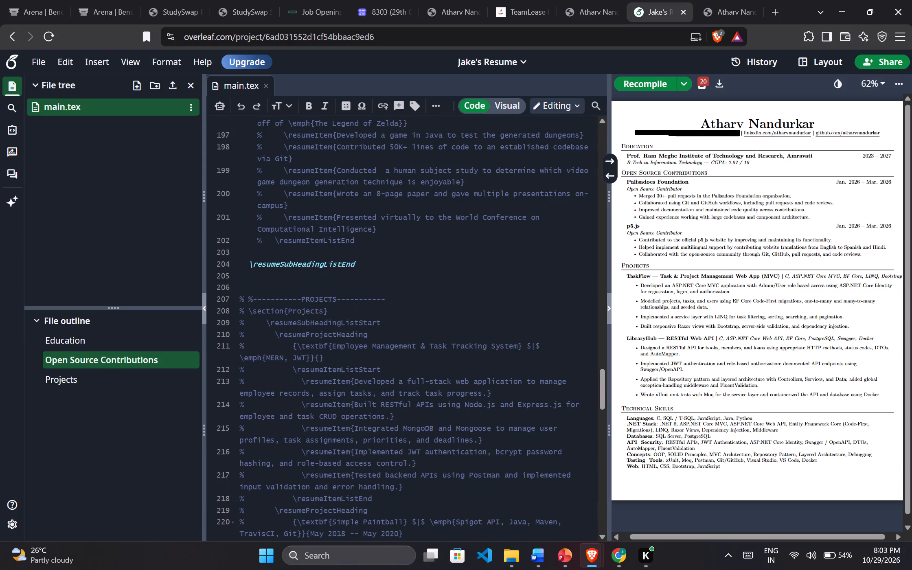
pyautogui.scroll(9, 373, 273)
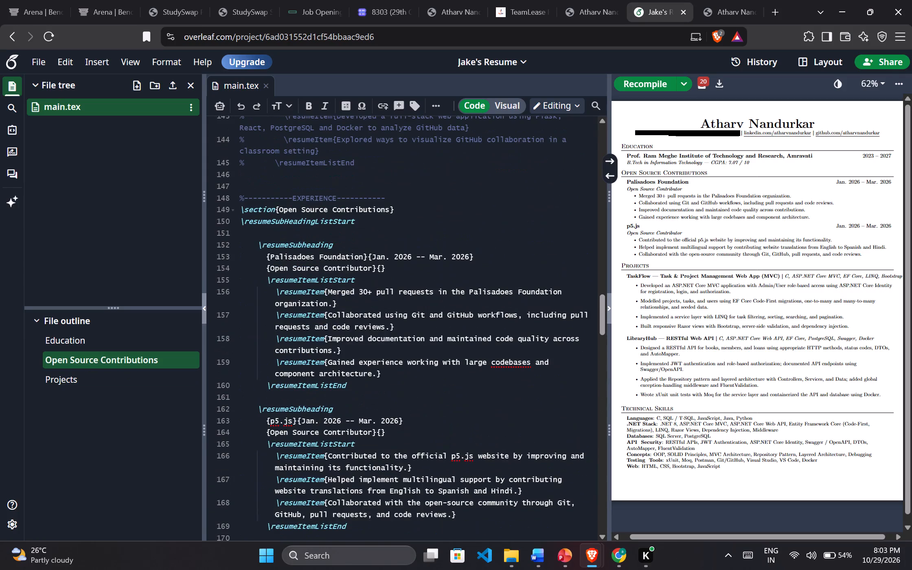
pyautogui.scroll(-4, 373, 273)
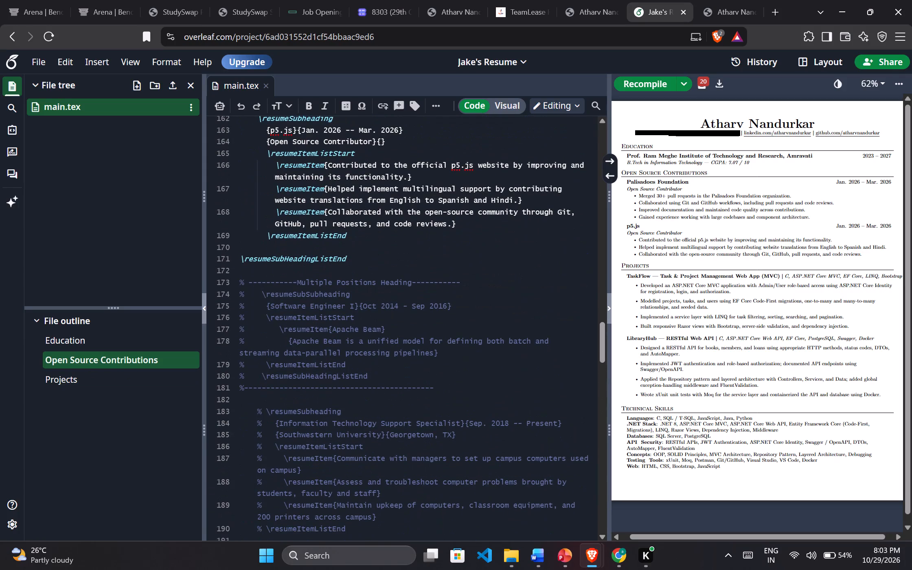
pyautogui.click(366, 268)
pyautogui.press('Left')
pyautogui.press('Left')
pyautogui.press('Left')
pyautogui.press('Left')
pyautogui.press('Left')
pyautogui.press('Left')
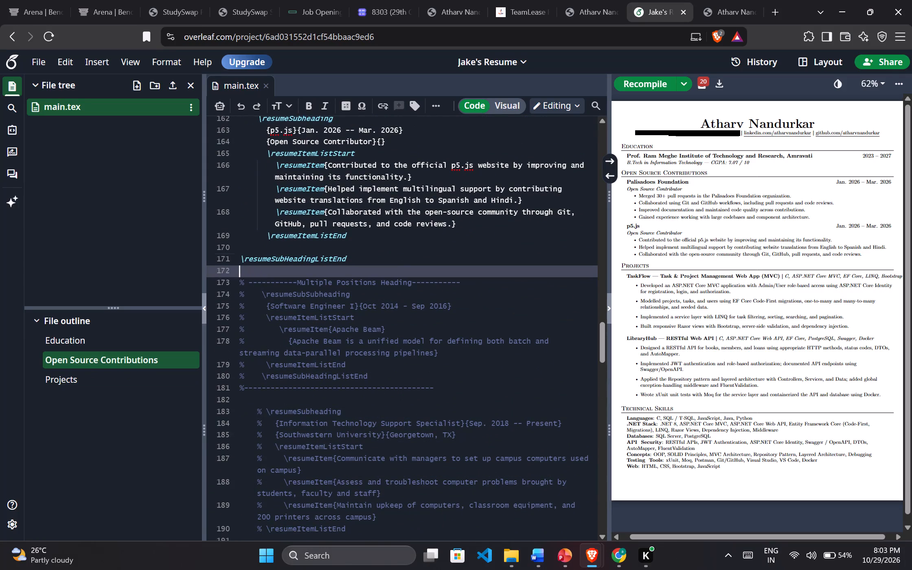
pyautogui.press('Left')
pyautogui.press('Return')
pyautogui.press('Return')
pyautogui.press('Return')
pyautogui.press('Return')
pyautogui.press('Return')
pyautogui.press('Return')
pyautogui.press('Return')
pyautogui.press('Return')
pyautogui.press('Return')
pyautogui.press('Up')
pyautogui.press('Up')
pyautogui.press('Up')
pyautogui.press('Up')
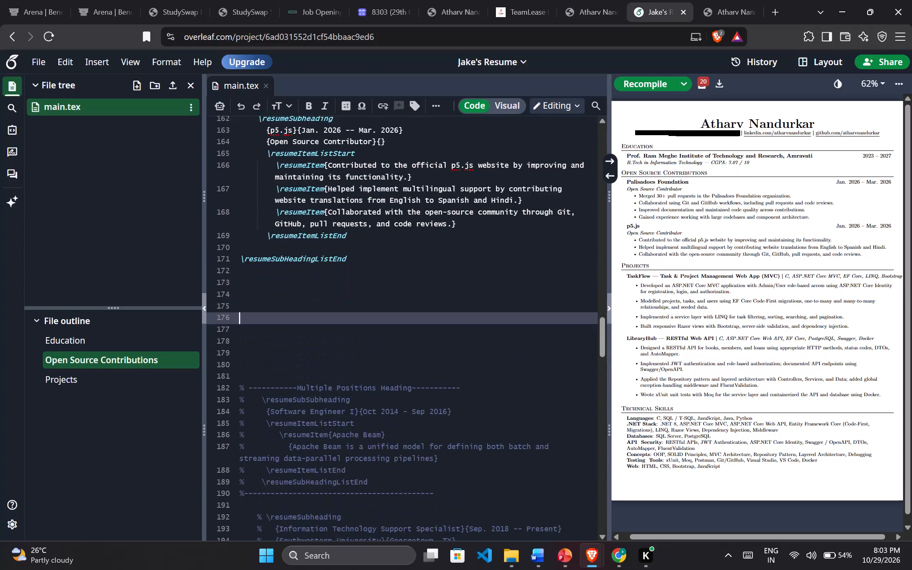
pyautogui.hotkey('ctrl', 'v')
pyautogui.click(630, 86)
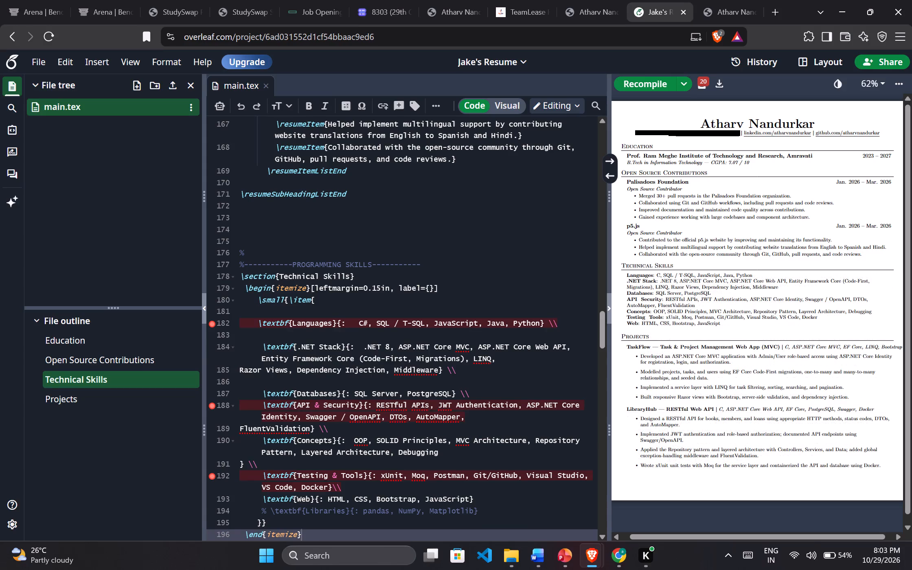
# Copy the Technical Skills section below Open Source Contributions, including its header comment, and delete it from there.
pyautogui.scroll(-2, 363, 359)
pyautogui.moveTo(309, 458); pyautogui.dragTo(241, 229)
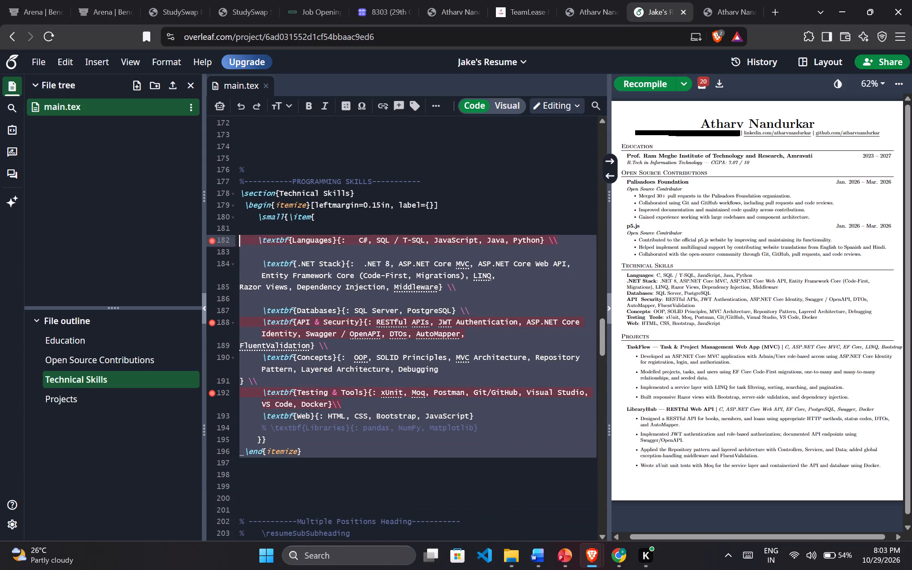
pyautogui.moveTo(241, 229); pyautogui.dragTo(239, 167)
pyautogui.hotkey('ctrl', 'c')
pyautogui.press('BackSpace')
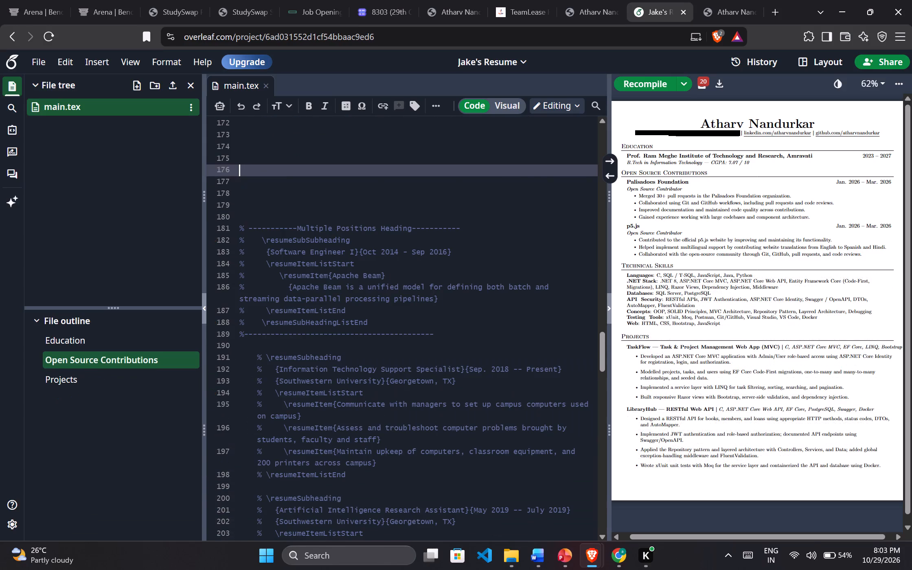
# Paste the copied Technical Skills section on new blank lines between Education and the active Open Source Contributions section, and recompile the resume.
pyautogui.scroll(6, 364, 226)
pyautogui.scroll(1, 300, 293)
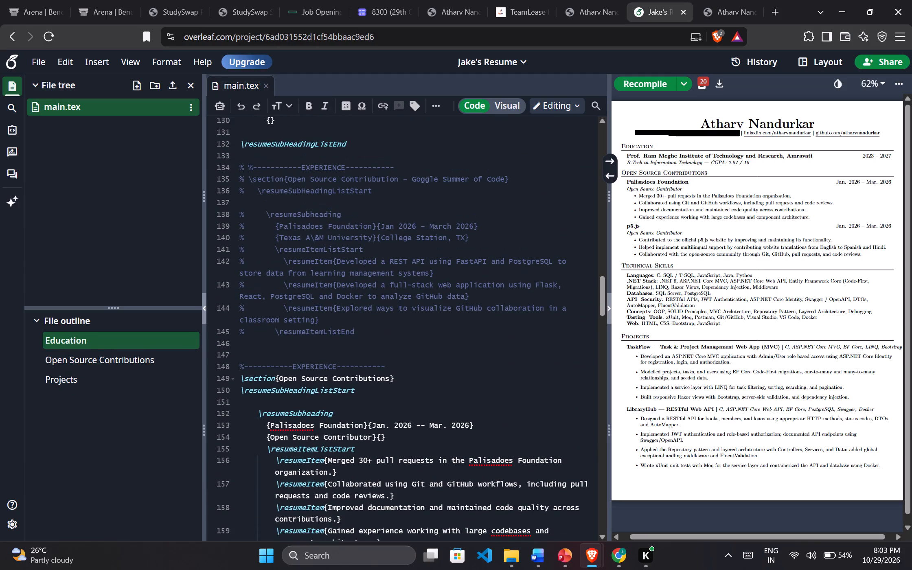
pyautogui.click(266, 346)
pyautogui.press('Return')
pyautogui.press('Return')
pyautogui.press('Return')
pyautogui.press('Return')
pyautogui.press('Return')
pyautogui.press('Return')
pyautogui.press('Return')
pyautogui.press('Return')
pyautogui.press('Return')
pyautogui.press('Up')
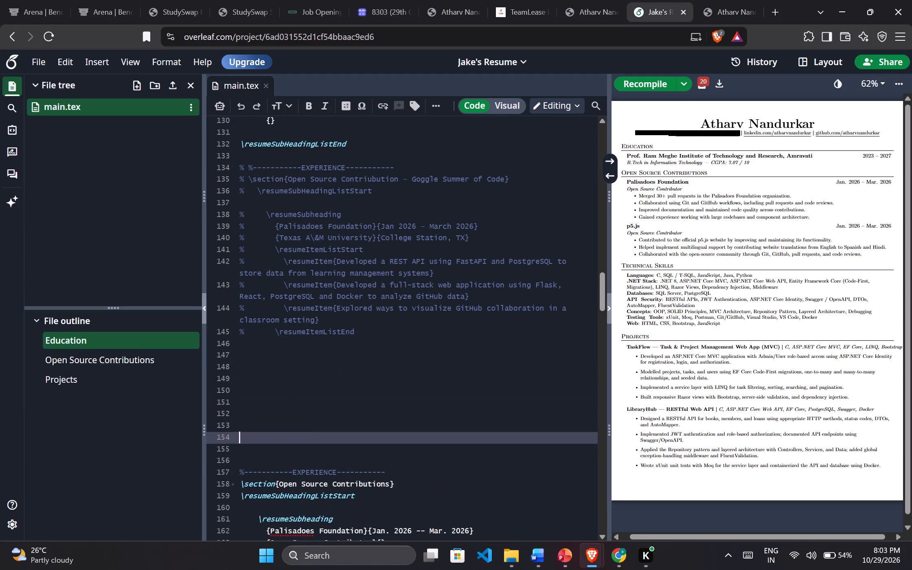
pyautogui.press('Up')
pyautogui.press('Up')
pyautogui.press('Up')
pyautogui.press('Up')
pyautogui.press('Up')
pyautogui.press('Return')
pyautogui.press('Return')
pyautogui.press('Up')
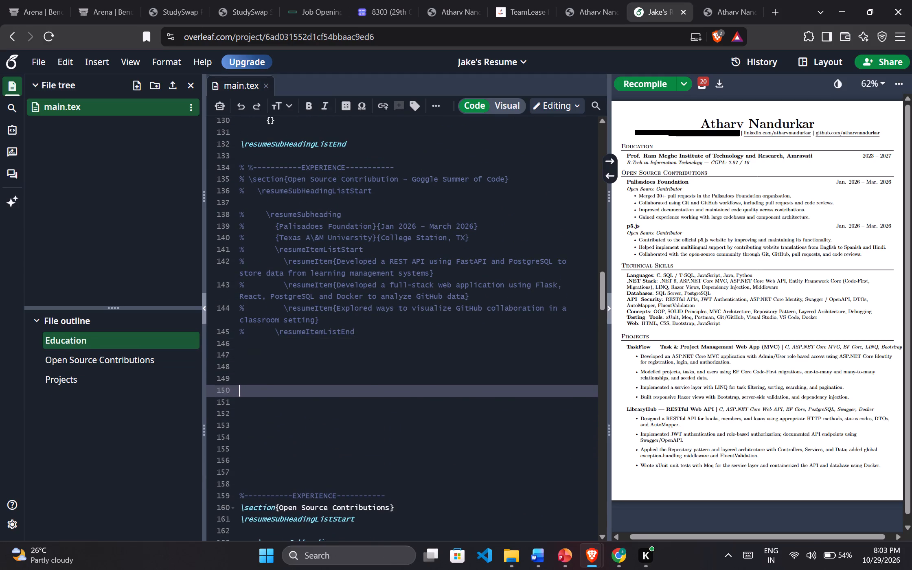
pyautogui.hotkey('ctrl', 'v')
pyautogui.click(652, 81)
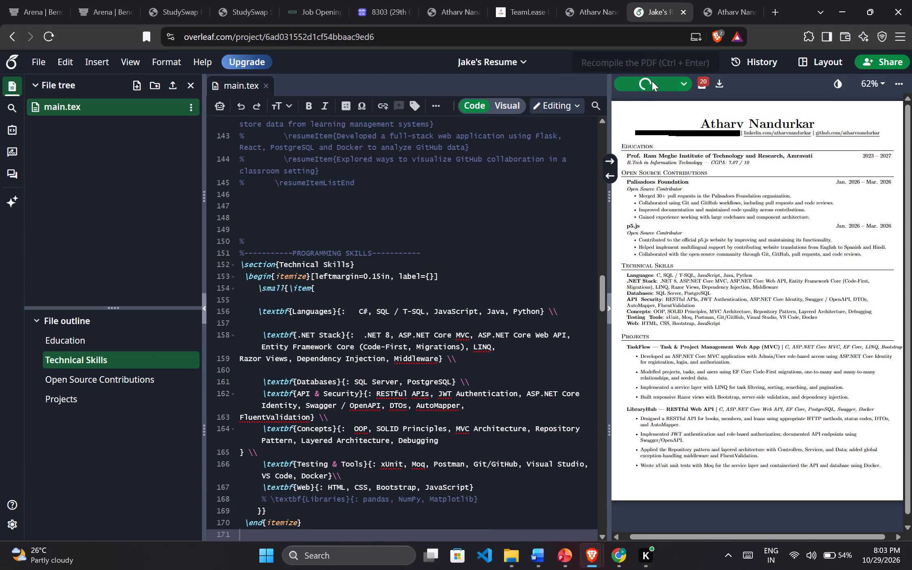
# Check the LinkedIn and GitHub links in the compiled resume's header, close the opened pages, and return to the project.
pyautogui.scroll(7, 476, 294)
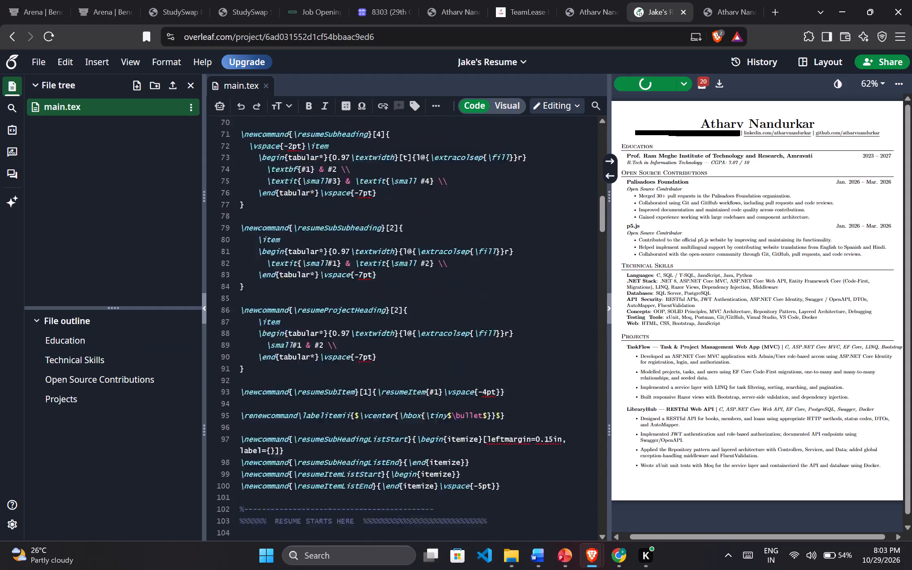
pyautogui.scroll(6, 476, 294)
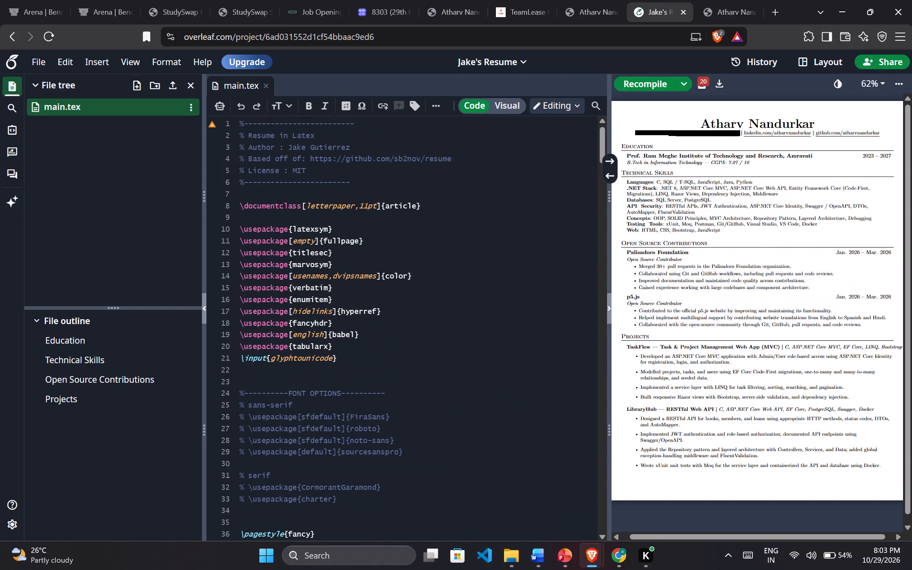
pyautogui.keyDown('ctrl'); pyautogui.click(776, 132); pyautogui.keyUp('ctrl')
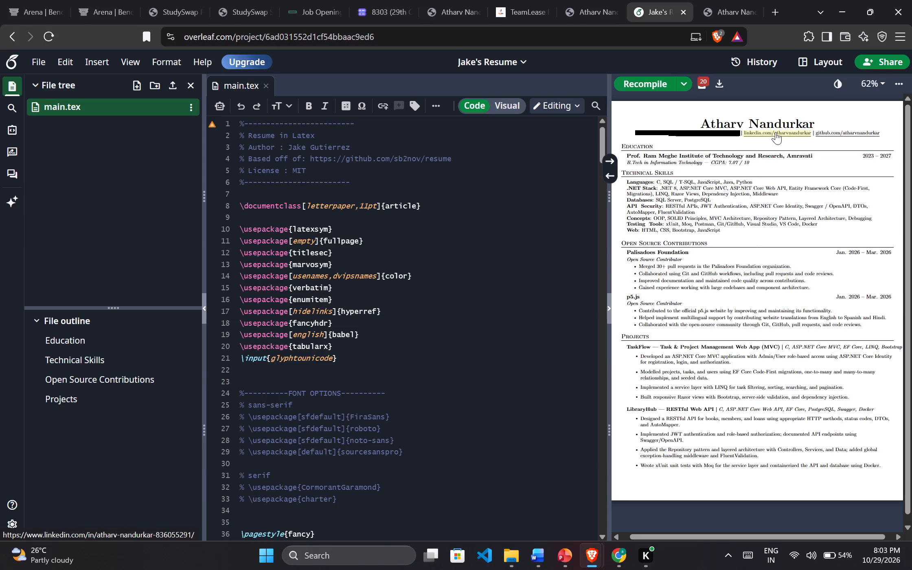
pyautogui.keyDown('ctrl'); pyautogui.click(837, 132); pyautogui.keyUp('ctrl')
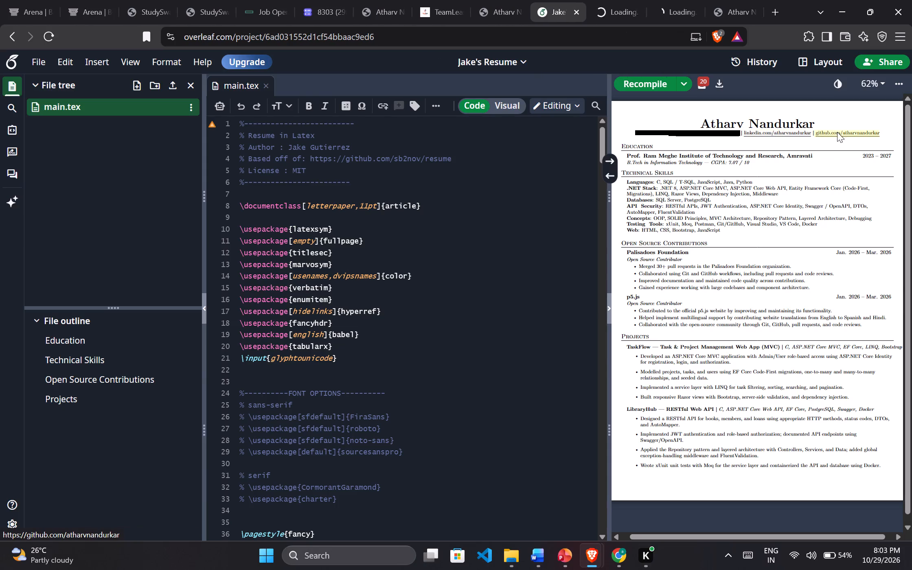
pyautogui.click(627, 0)
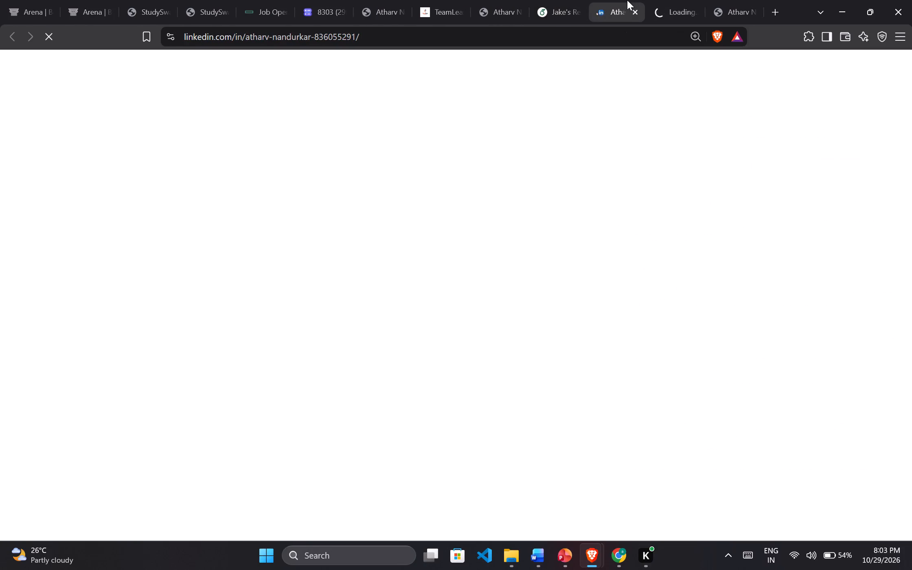
pyautogui.click(657, 0)
pyautogui.click(629, 0)
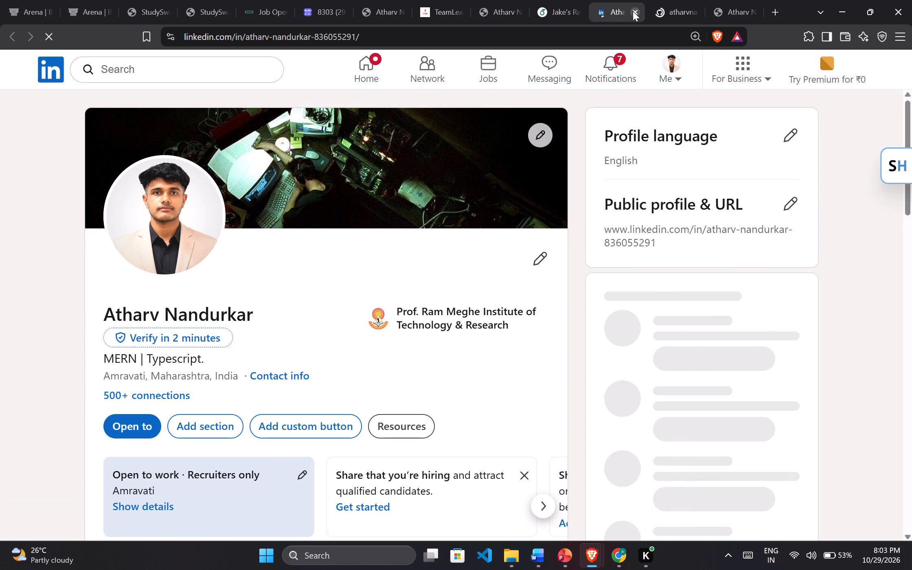
pyautogui.click(633, 11)
pyautogui.click(633, 11)
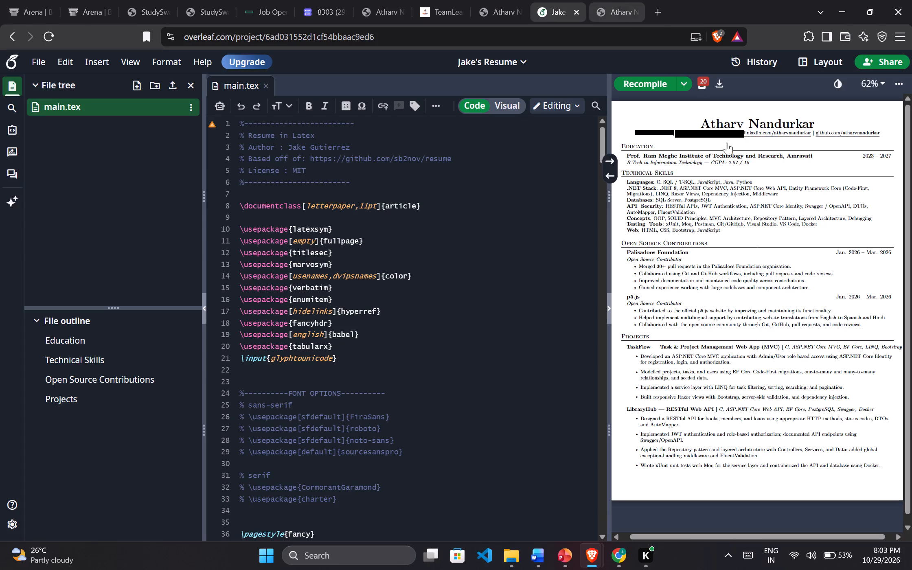
# Comment out the GitHub link line in the centered heading block of main.tex and recompile the resume.
pyautogui.scroll(-2, 431, 229)
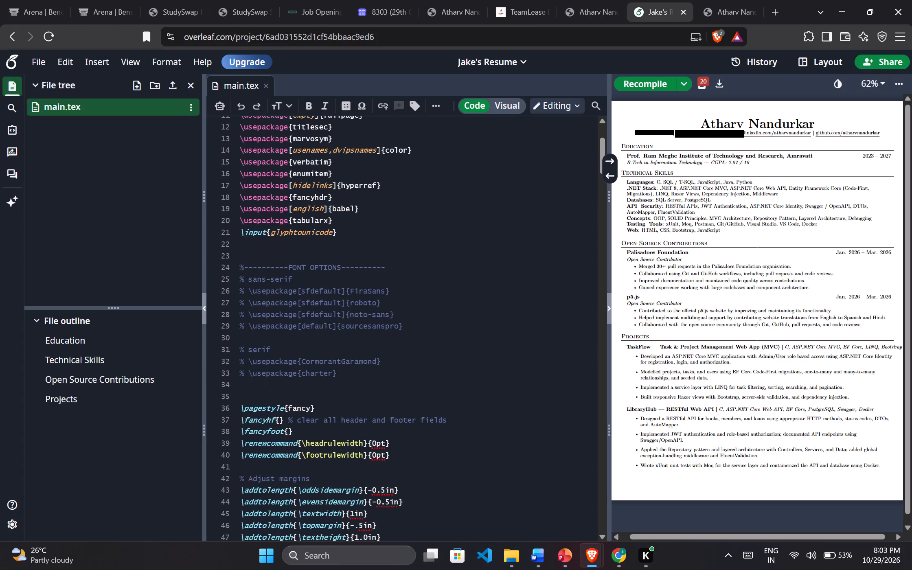
pyautogui.scroll(-7, 431, 229)
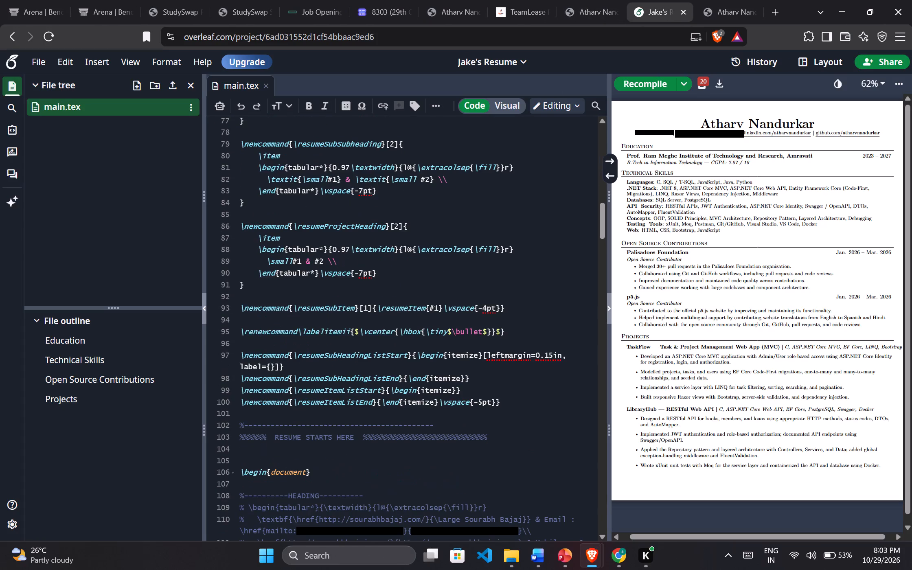
pyautogui.scroll(-2, 357, 336)
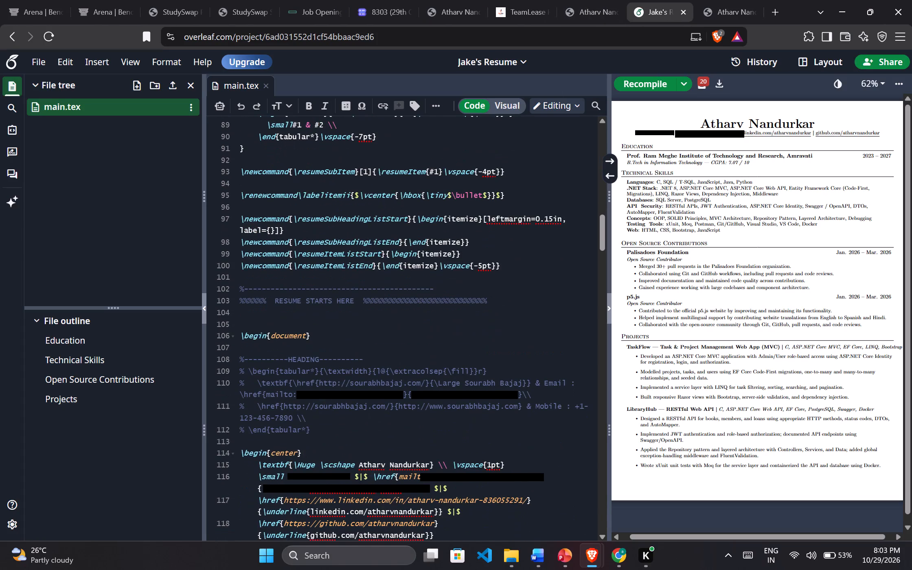
pyautogui.scroll(-2, 357, 336)
pyautogui.click(393, 408)
pyautogui.click(433, 413)
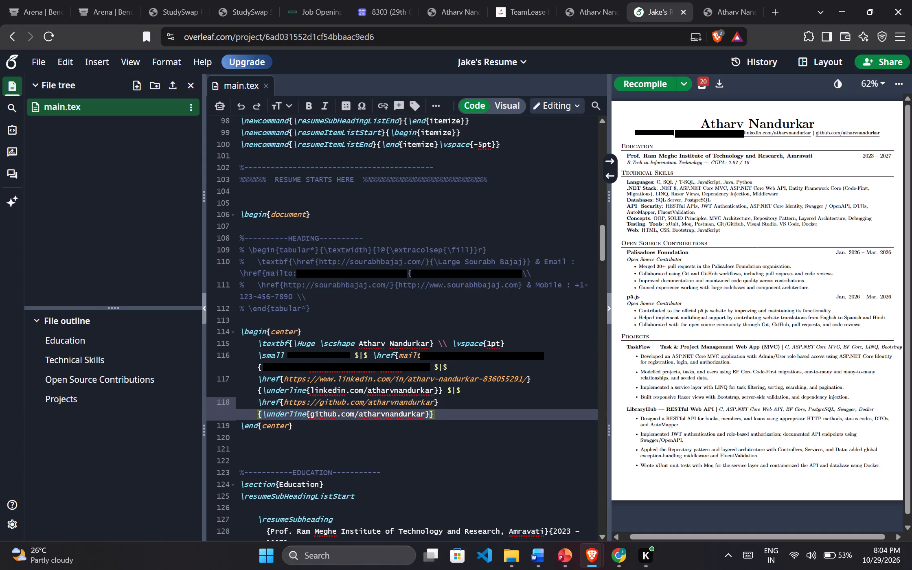
pyautogui.click(433, 413)
pyautogui.moveTo(433, 413); pyautogui.dragTo(270, 400)
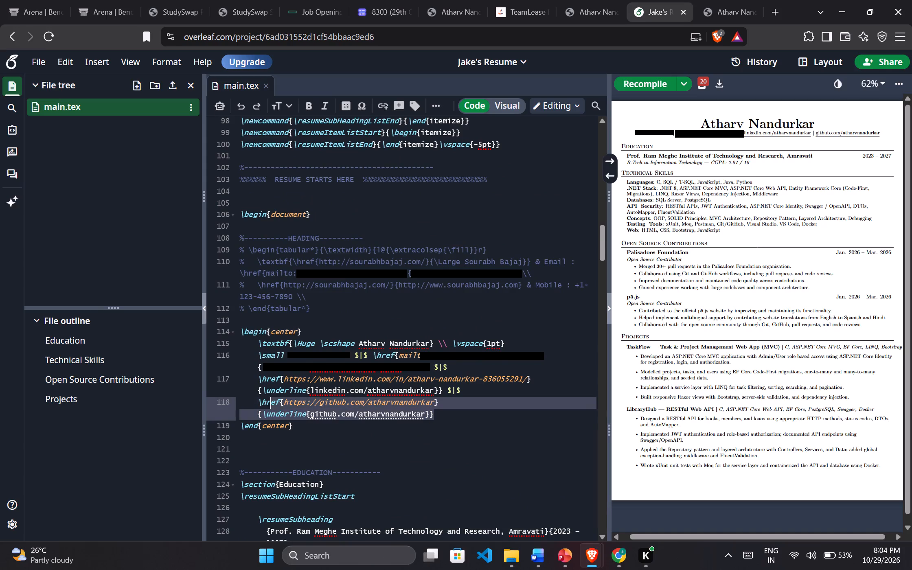
pyautogui.moveTo(270, 400); pyautogui.dragTo(250, 399)
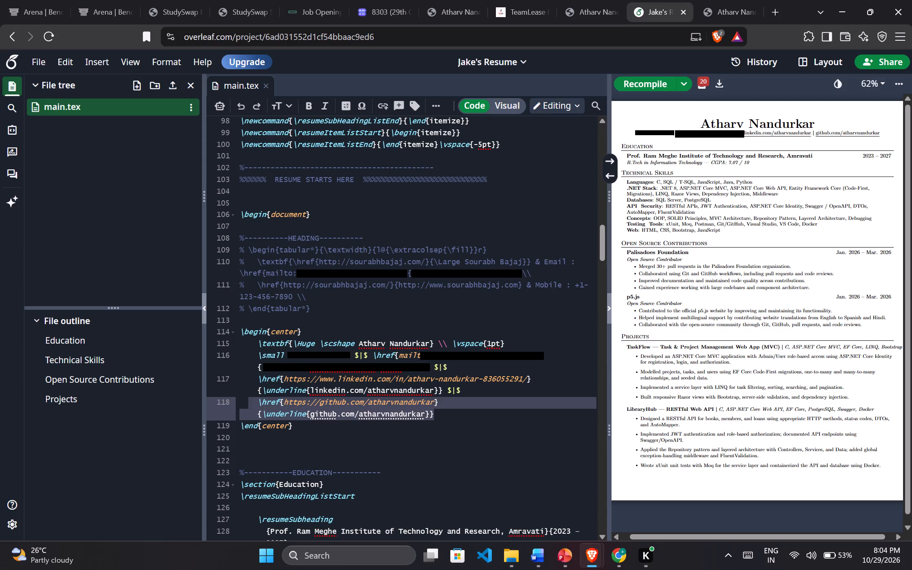
pyautogui.moveTo(250, 399); pyautogui.dragTo(231, 401)
pyautogui.hotkey('ctrl', '/')
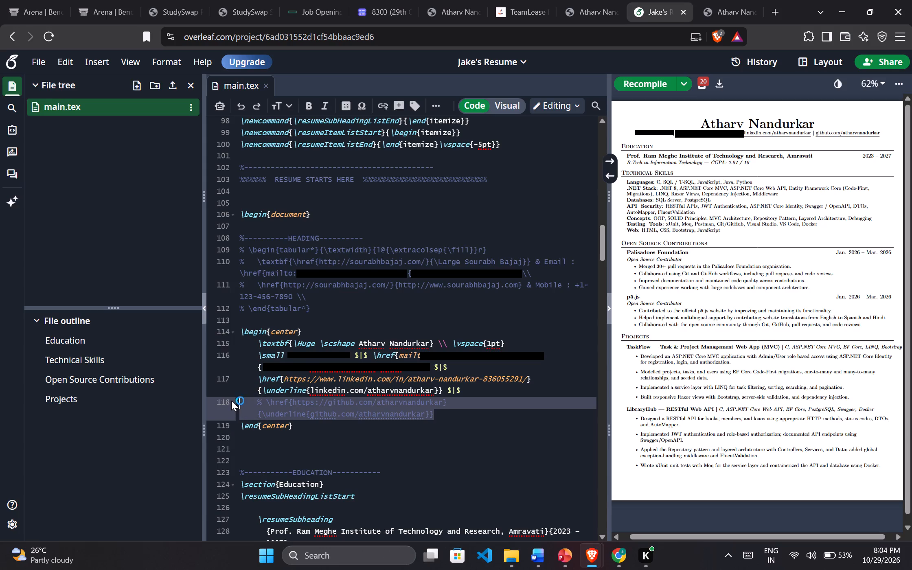
pyautogui.click(537, 273)
pyautogui.click(637, 86)
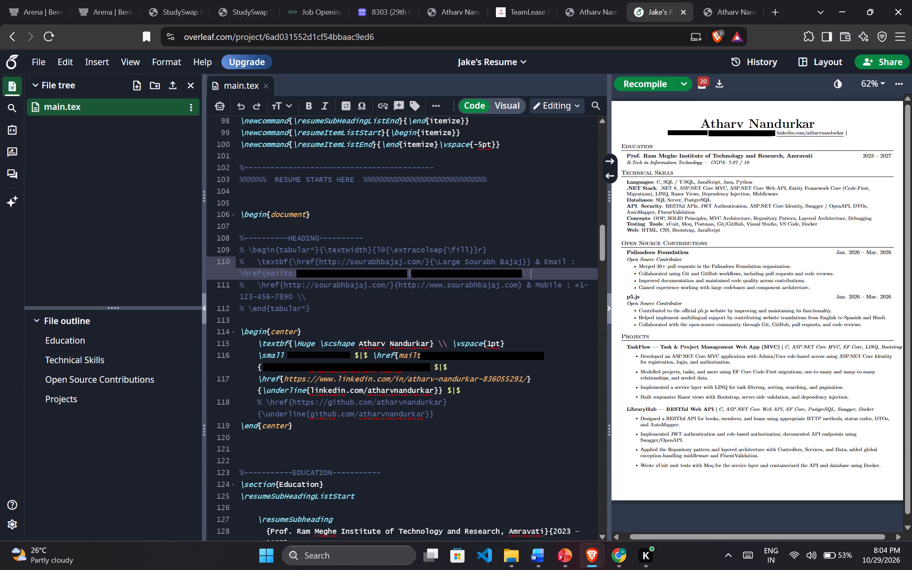
# Move the trailing $|$ separator after the LinkedIn link onto its own line, comment it out, and recompile the resume.
pyautogui.moveTo(463, 389); pyautogui.dragTo(445, 388)
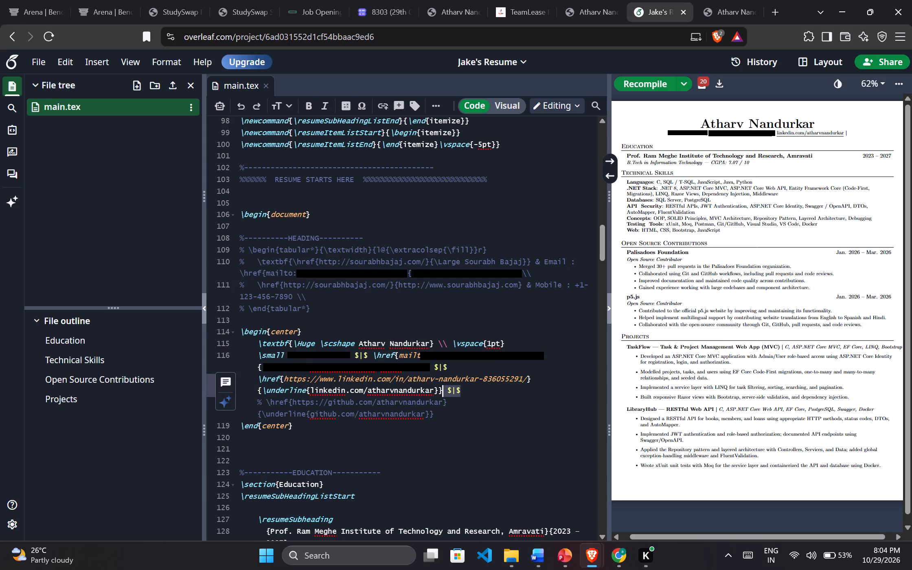
pyautogui.hotkey('ctrl', '/')
pyautogui.hotkey('ctrl', '/')
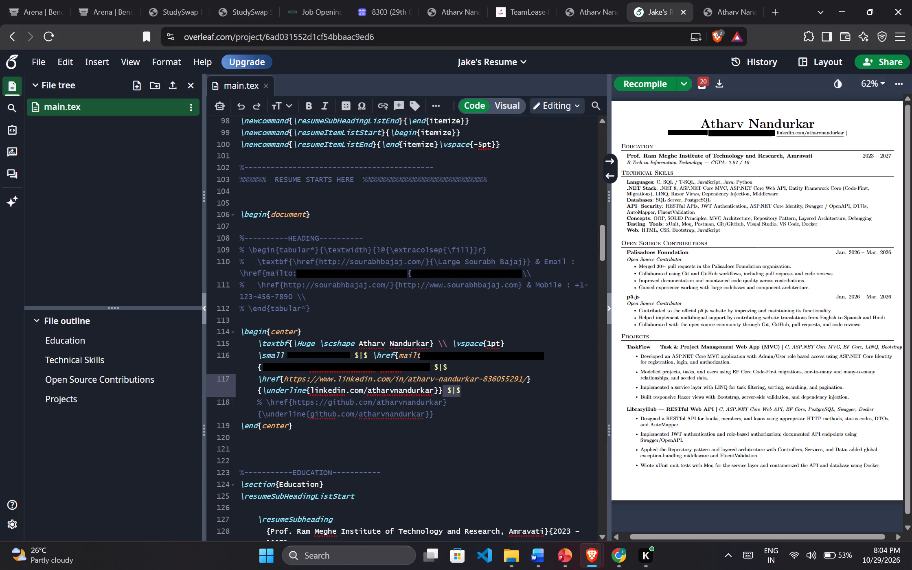
pyautogui.click(462, 393)
pyautogui.press('Left')
pyautogui.press('Left')
pyautogui.press('Left')
pyautogui.hotkey('shift', 'Return')
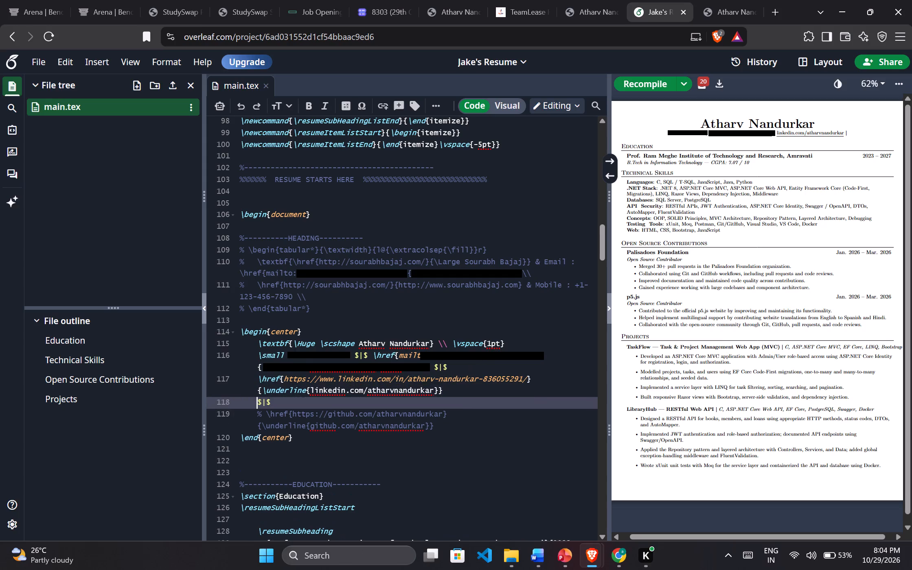
pyautogui.hotkey('ctrl', '/')
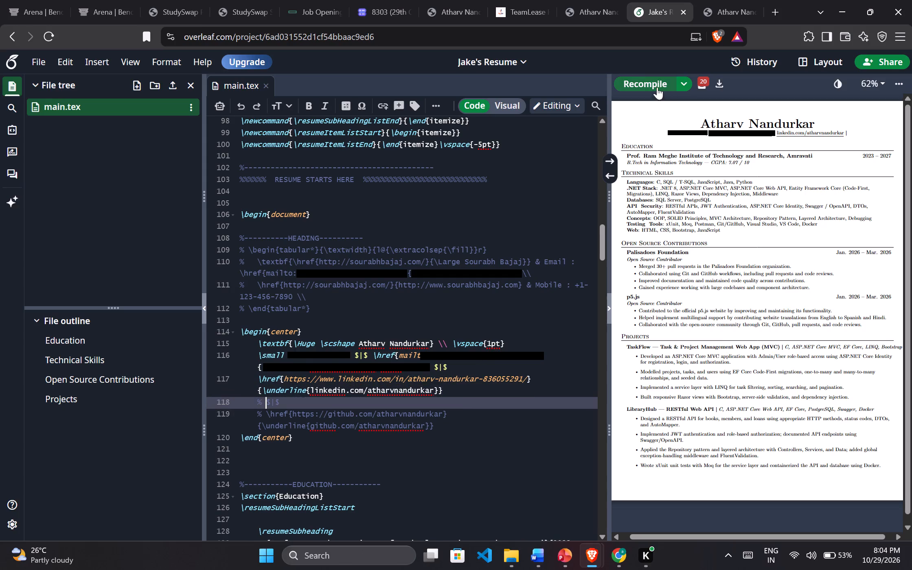
pyautogui.click(646, 82)
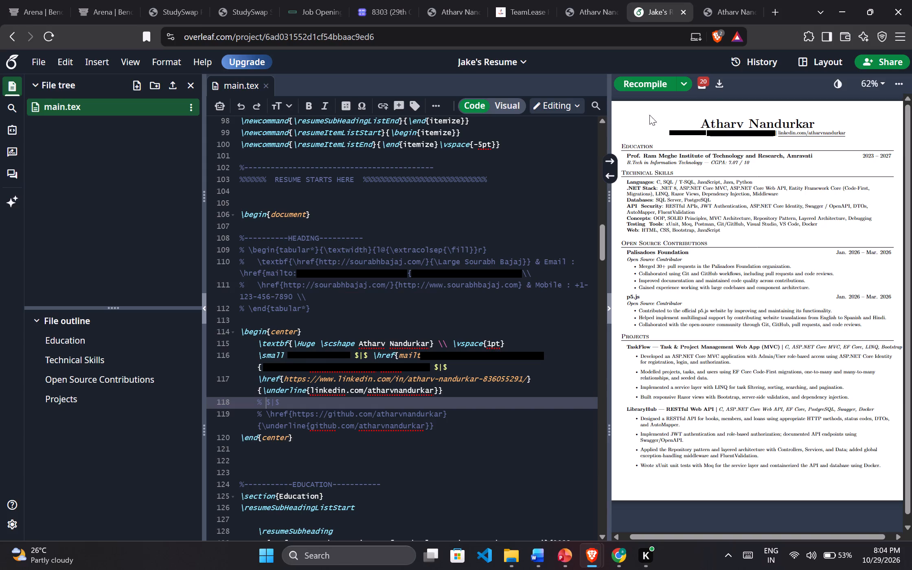
# Download the compiled resume PDF to D:\, naming it with the applicant's first and last name followed by _resume_intern.
pyautogui.click(726, 82)
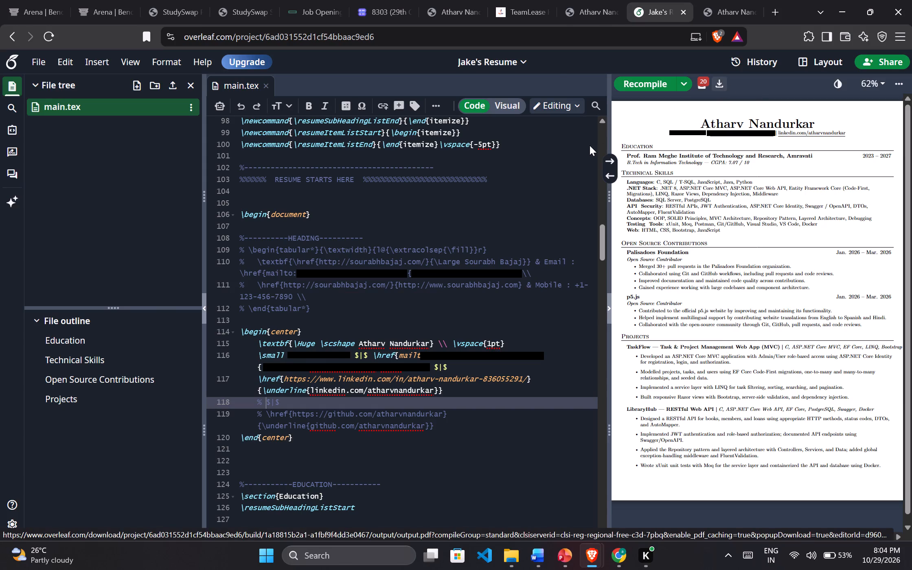
pyautogui.click(55, 193)
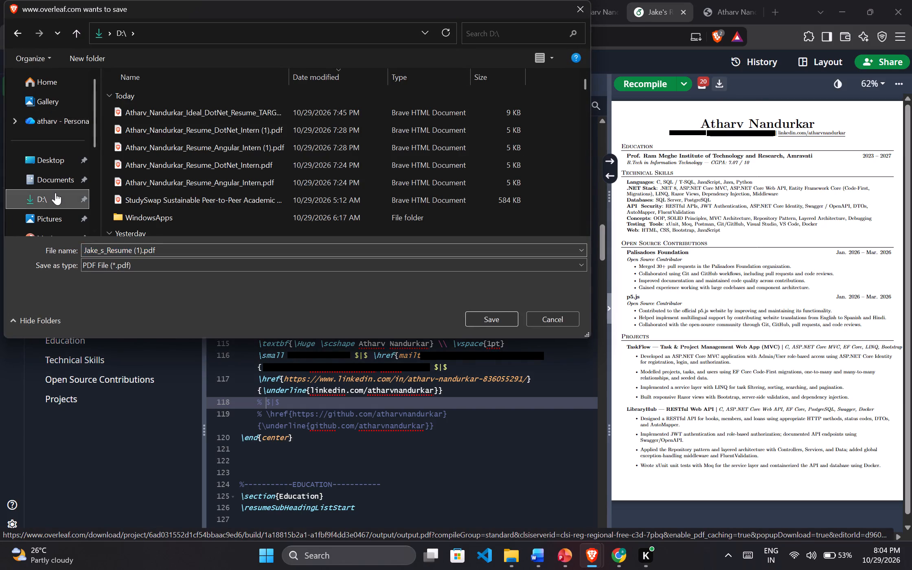
pyautogui.click(145, 254)
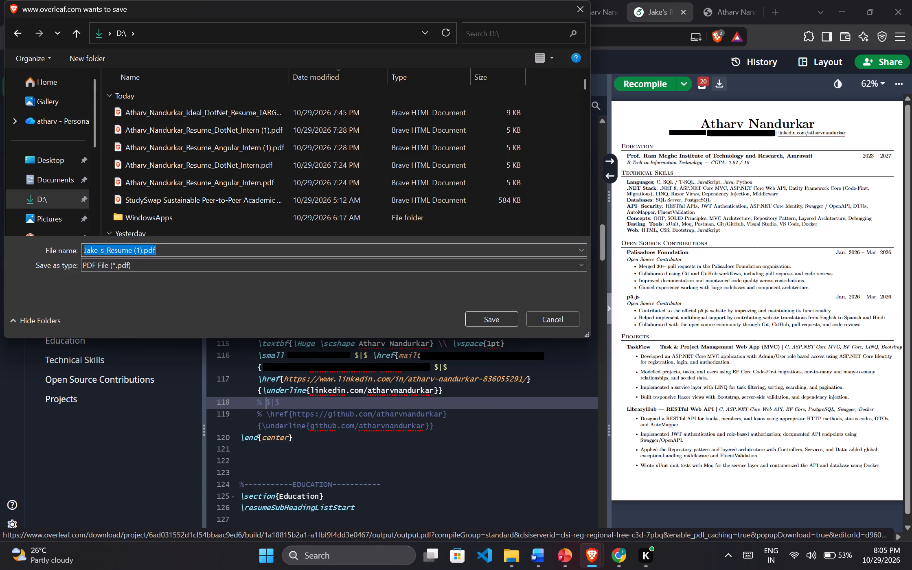
pyautogui.press('BackSpace')
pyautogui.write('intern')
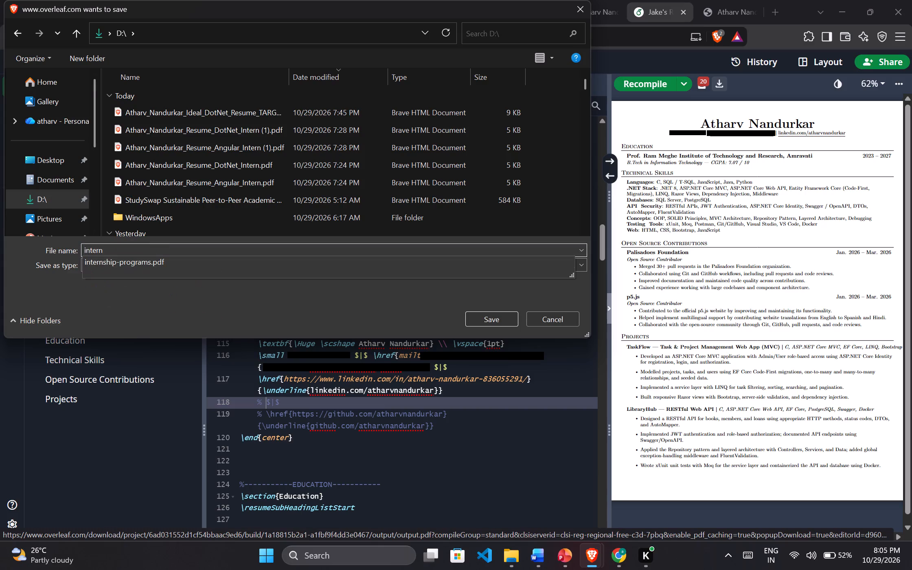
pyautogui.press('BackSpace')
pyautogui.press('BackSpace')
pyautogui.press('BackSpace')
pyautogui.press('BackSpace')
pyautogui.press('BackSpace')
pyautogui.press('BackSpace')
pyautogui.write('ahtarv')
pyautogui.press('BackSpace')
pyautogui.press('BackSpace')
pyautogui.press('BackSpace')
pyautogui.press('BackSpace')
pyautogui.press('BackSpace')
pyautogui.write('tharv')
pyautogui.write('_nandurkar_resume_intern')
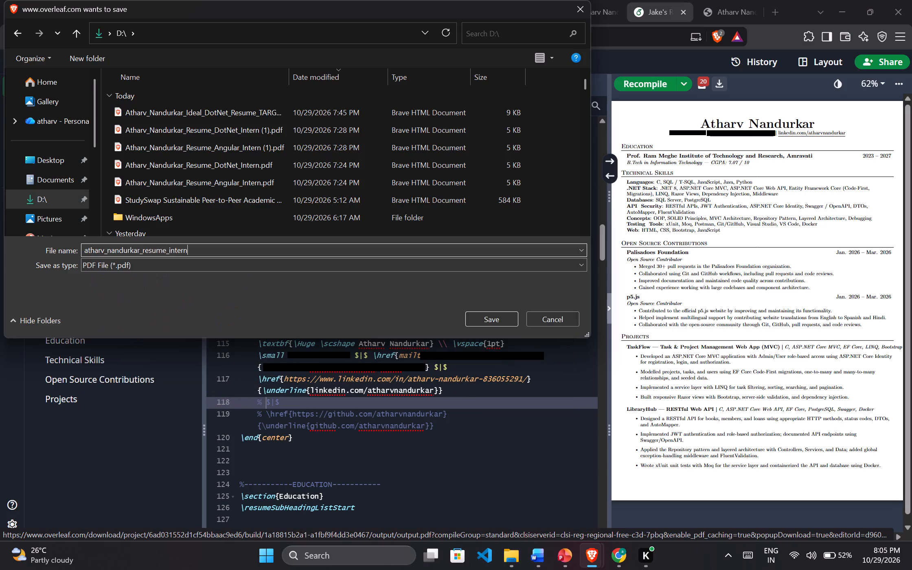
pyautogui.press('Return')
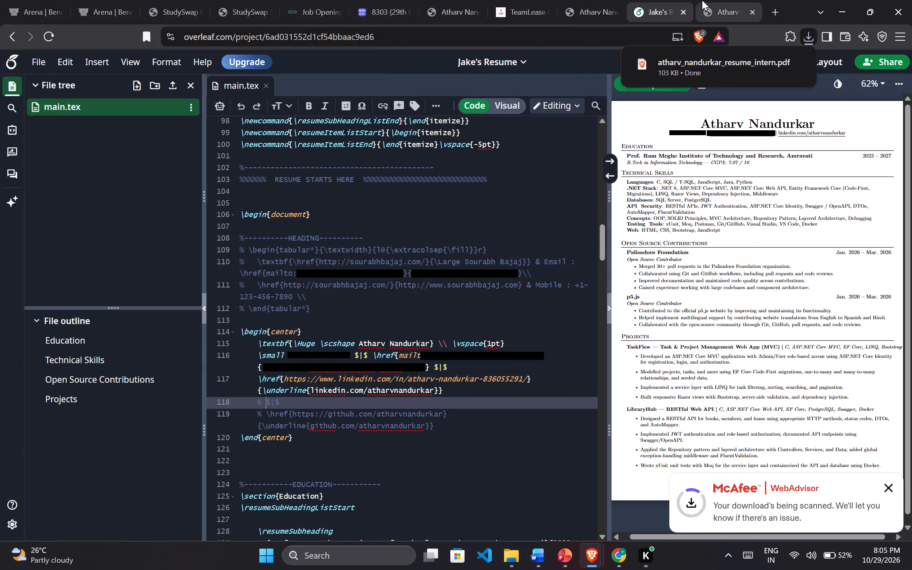
# Try to open the downloaded resume from the browser's download notice, and close that page and the target .NET resume PDF.
pyautogui.doubleClick(704, 69)
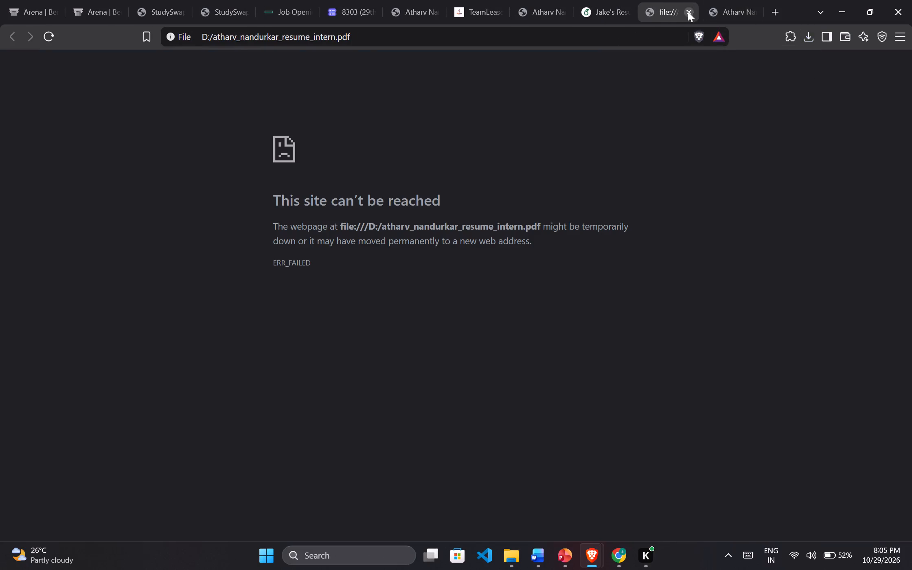
pyautogui.click(688, 11)
pyautogui.click(684, 2)
pyautogui.click(688, 11)
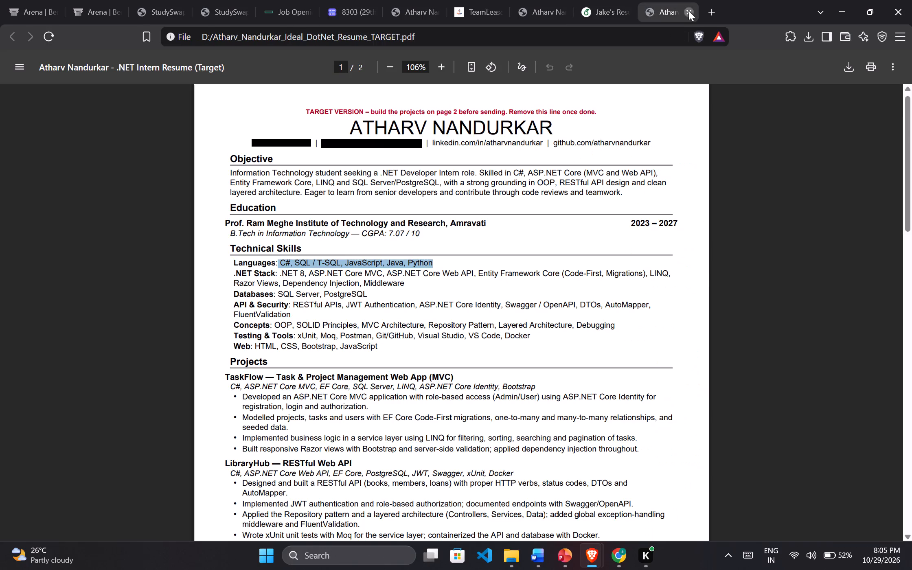
# Open the downloaded resume PDF from the D:\ folder in File Explorer and review its layout and sections.
pyautogui.click(503, 553)
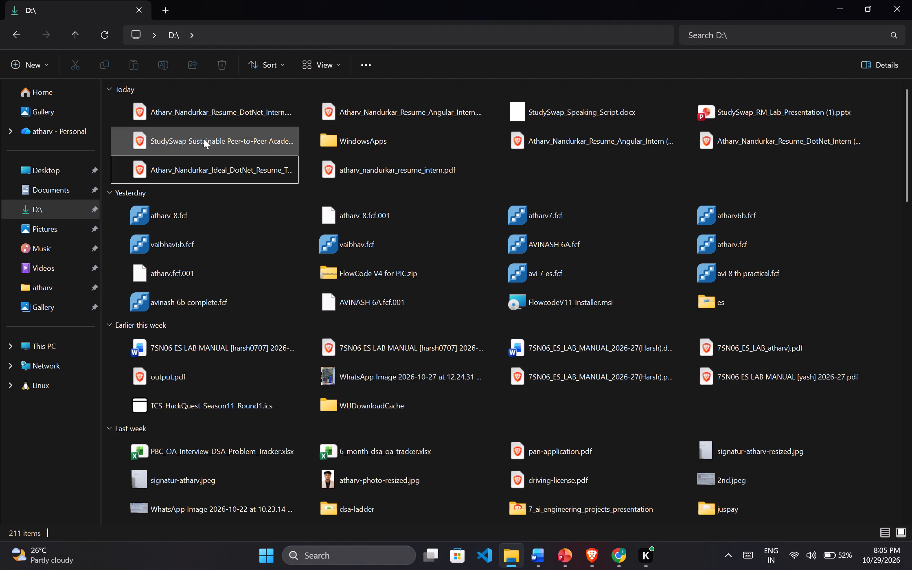
pyautogui.click(600, 173)
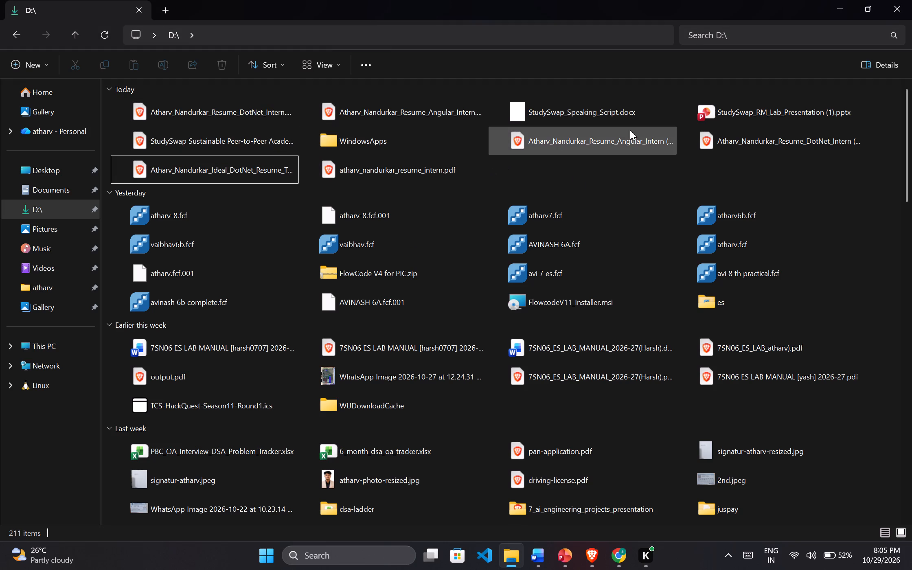
pyautogui.doubleClick(427, 166)
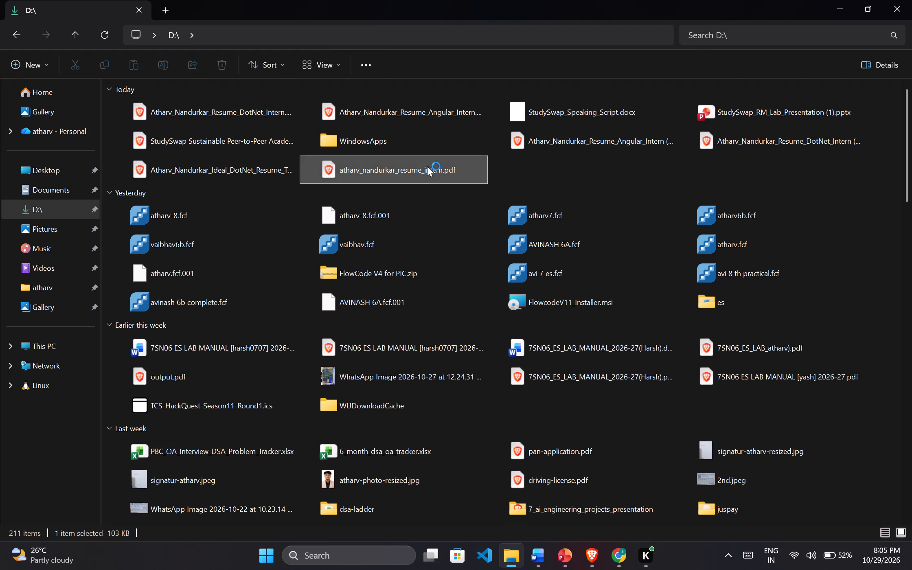
pyautogui.scroll(-1, 493, 219)
pyautogui.scroll(1, 493, 219)
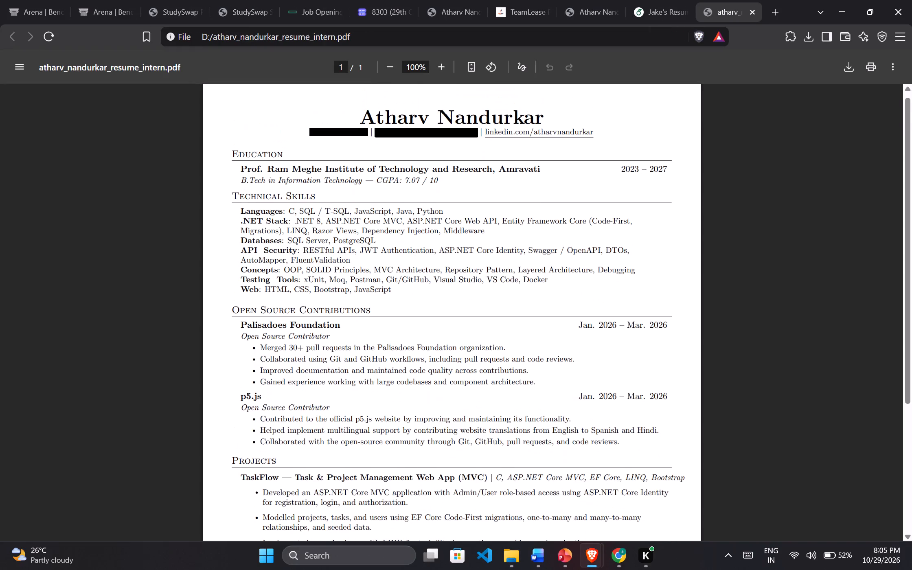
pyautogui.scroll(-3, 493, 219)
pyautogui.scroll(2, 493, 219)
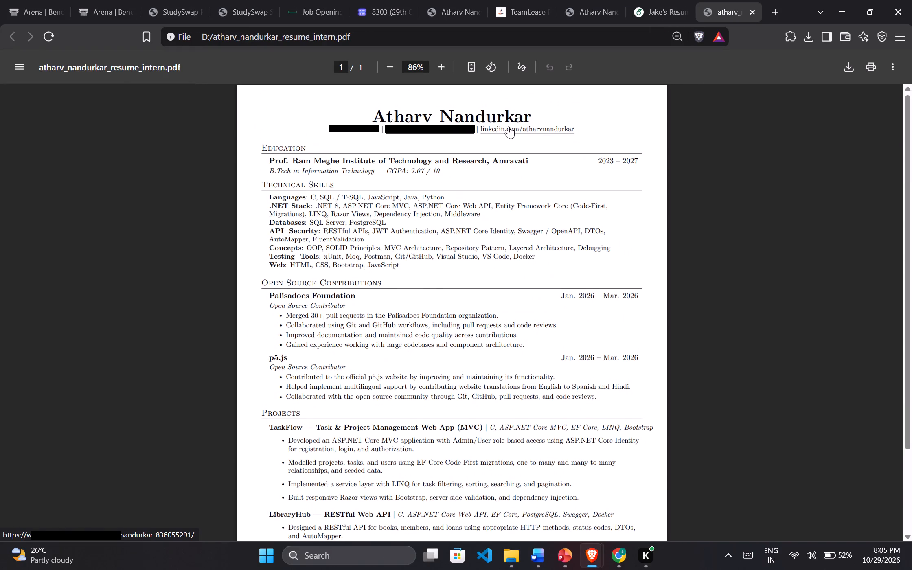
# Check the LinkedIn link in the downloaded resume's header, close the opened page, and review the rest of the resume.
pyautogui.keyDown('ctrl'); pyautogui.click(509, 125); pyautogui.keyUp('ctrl')
pyautogui.scroll(-1, 564, 241)
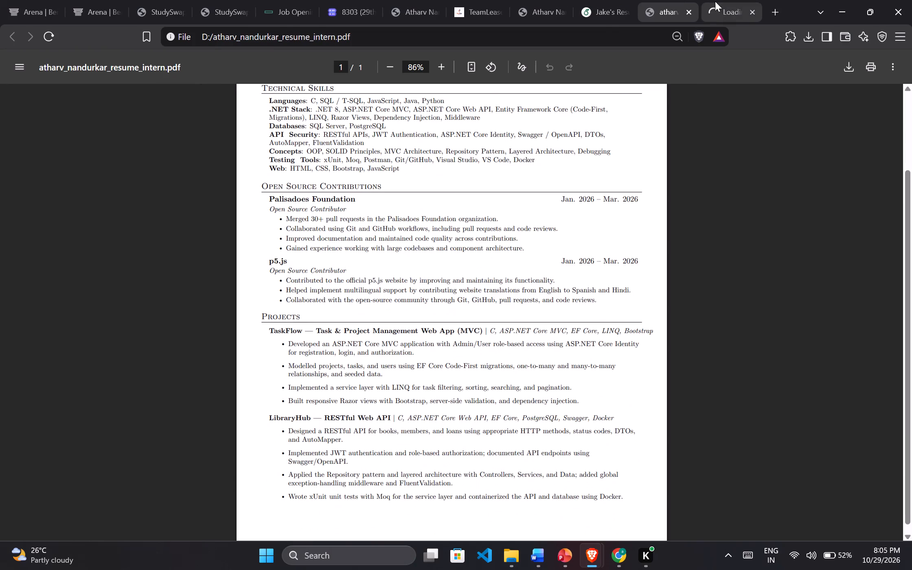
pyautogui.click(719, 0)
pyautogui.click(663, 0)
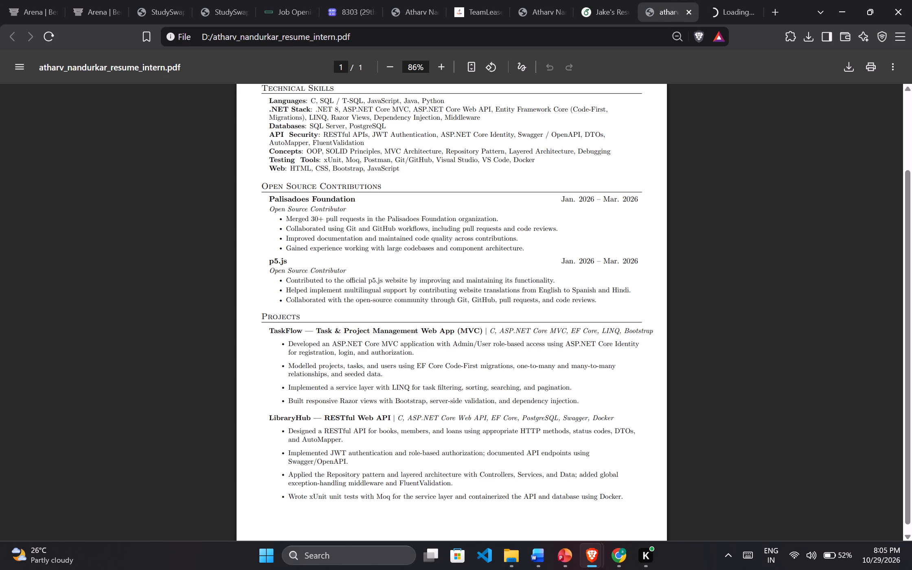
pyautogui.scroll(-2, 471, 305)
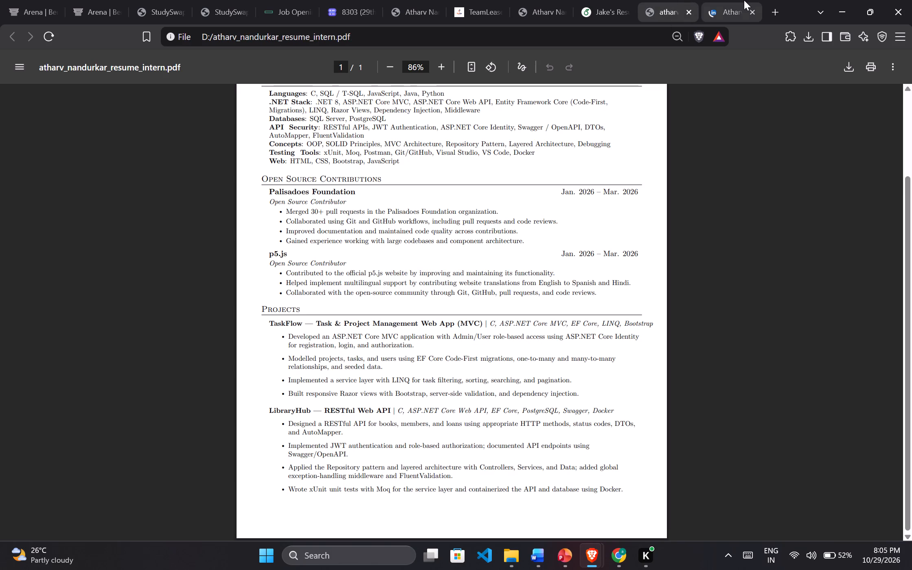
pyautogui.click(744, 0)
pyautogui.click(754, 13)
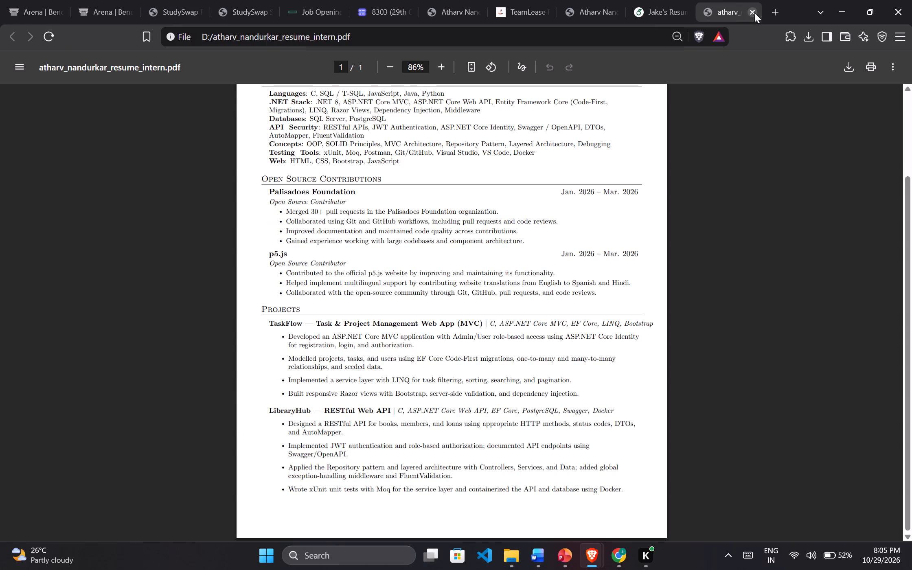
pyautogui.scroll(-1, 480, 339)
pyautogui.scroll(3, 480, 339)
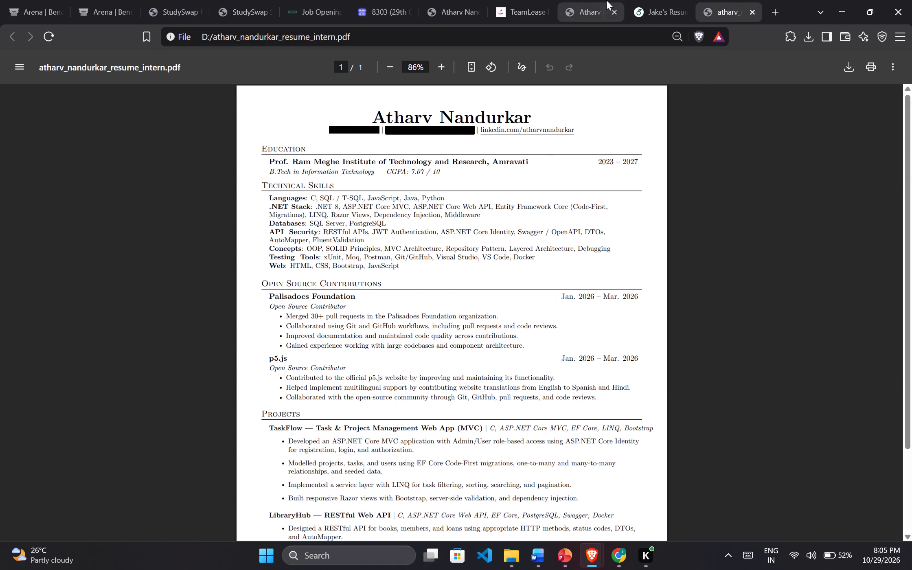
# Close the older resume PDF beside the Overleaf project and open the How to Apply form from the VibrantMinds TeamLease drive page.
pyautogui.click(601, 0)
pyautogui.click(615, 13)
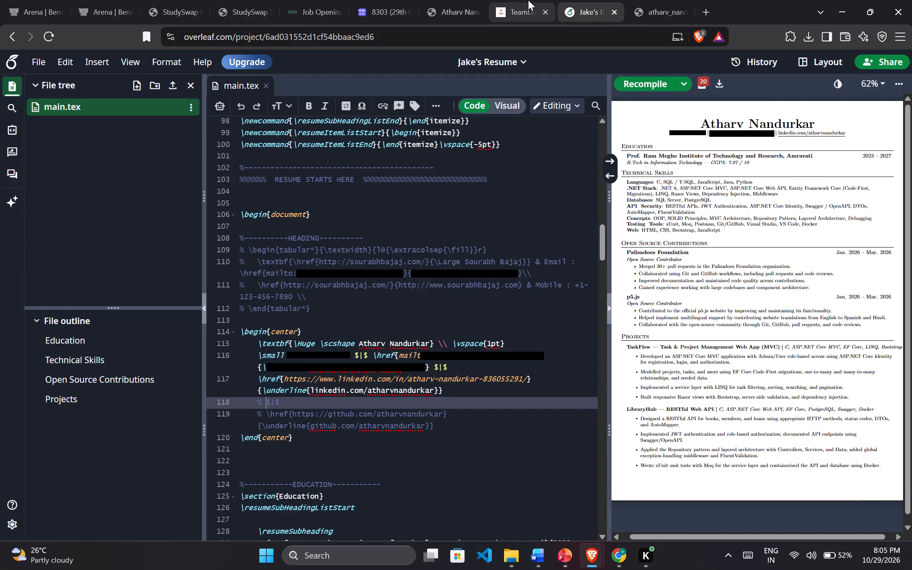
pyautogui.click(528, 0)
pyautogui.scroll(-1, 287, 235)
pyautogui.scroll(5, 287, 235)
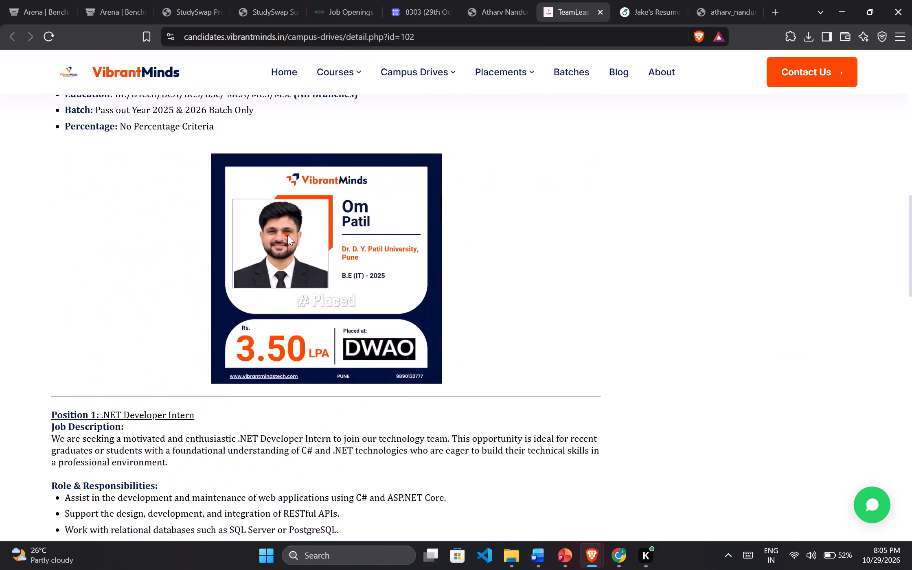
pyautogui.scroll(1, 287, 235)
pyautogui.scroll(-8, 287, 235)
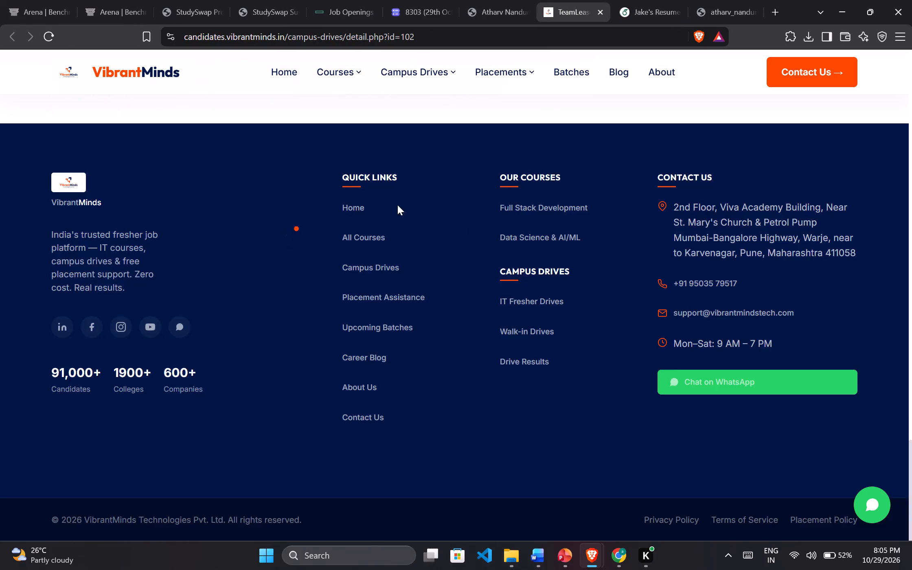
pyautogui.scroll(6, 486, 252)
pyautogui.scroll(-1, 486, 252)
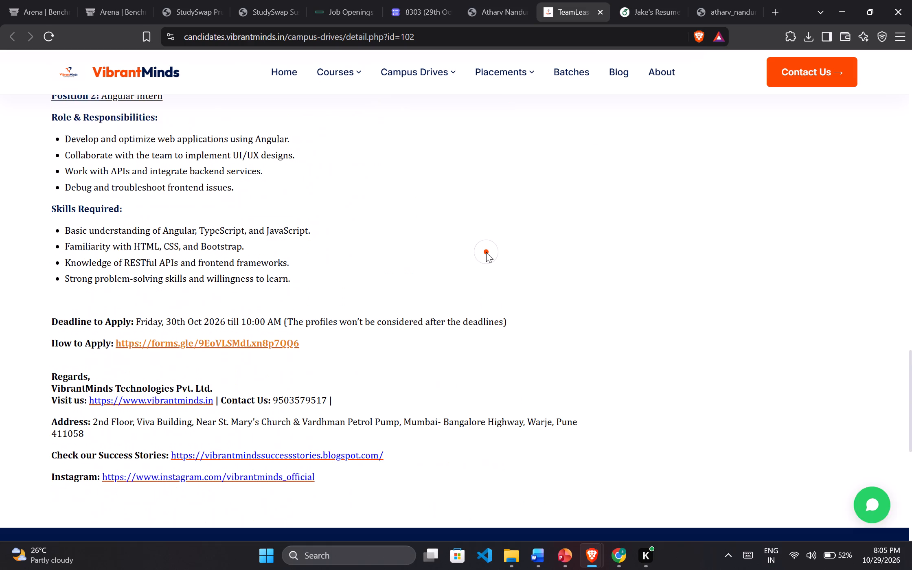
pyautogui.scroll(-1, 486, 252)
pyautogui.click(225, 307)
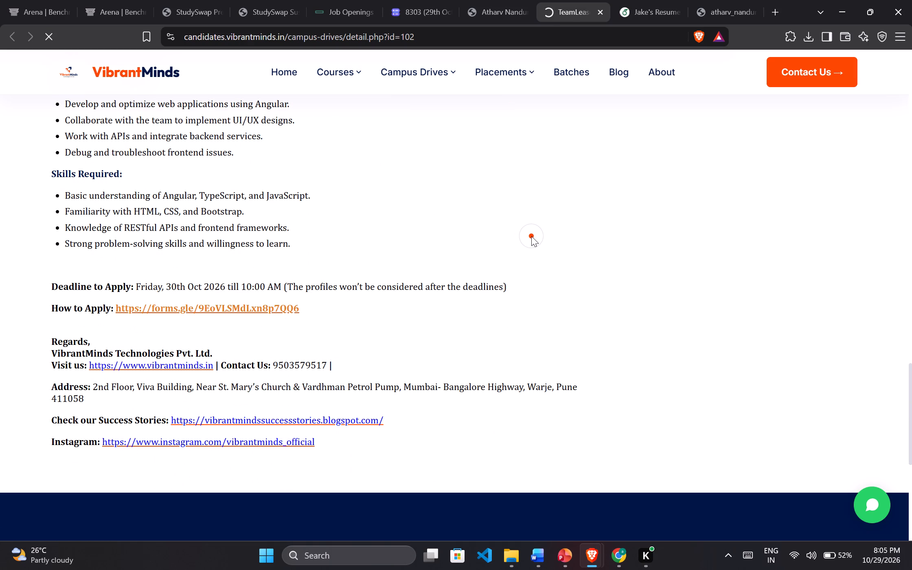
# Read the application form's introduction, covering the positions, stipend, educational criteria, application deadline and required questions.
pyautogui.scroll(-3, 502, 297)
pyautogui.scroll(-1, 353, 387)
pyautogui.scroll(1, 353, 387)
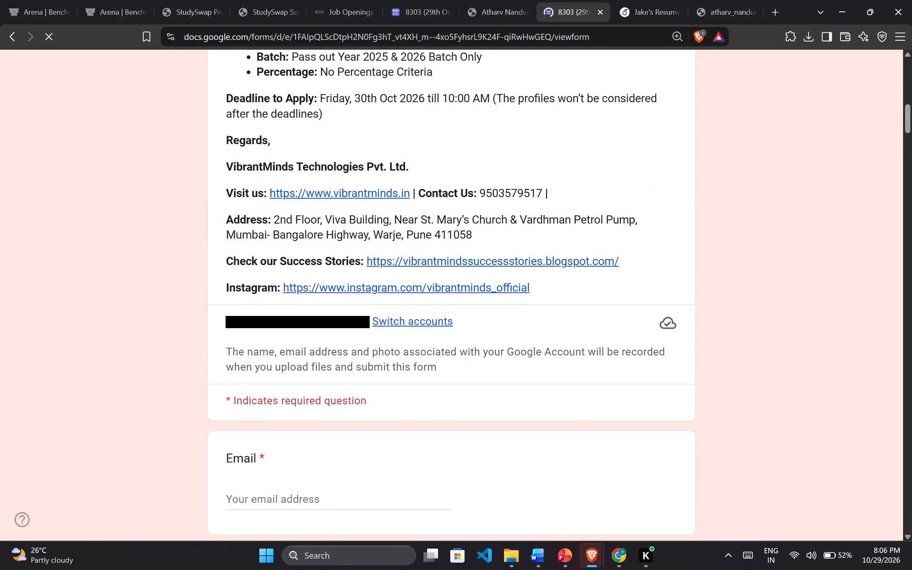
pyautogui.scroll(2, 353, 387)
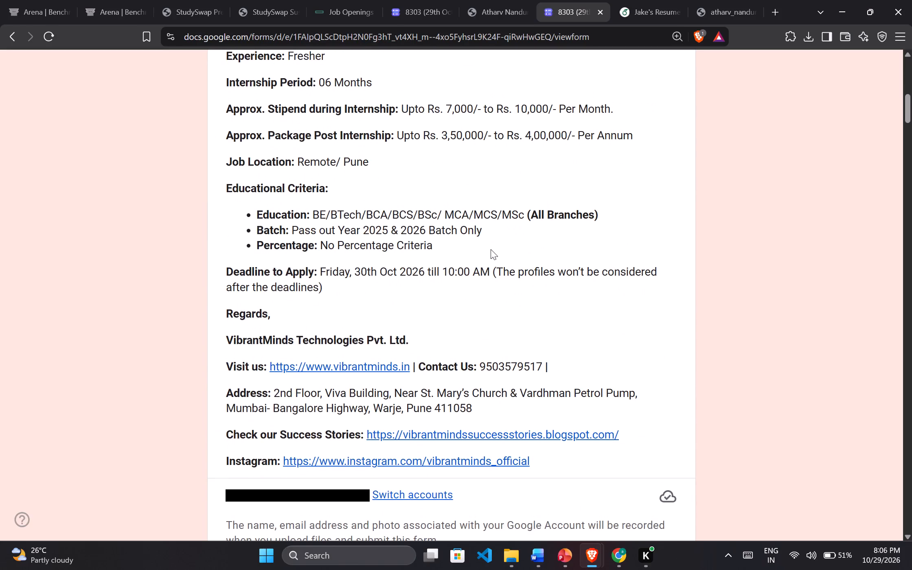
pyautogui.scroll(6, 491, 249)
pyautogui.scroll(-2, 491, 249)
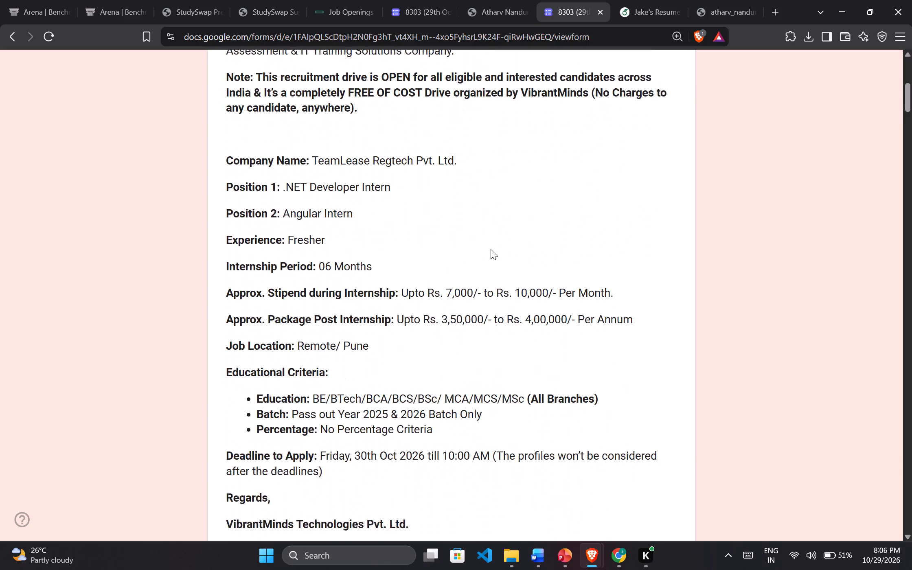
pyautogui.scroll(-3, 491, 249)
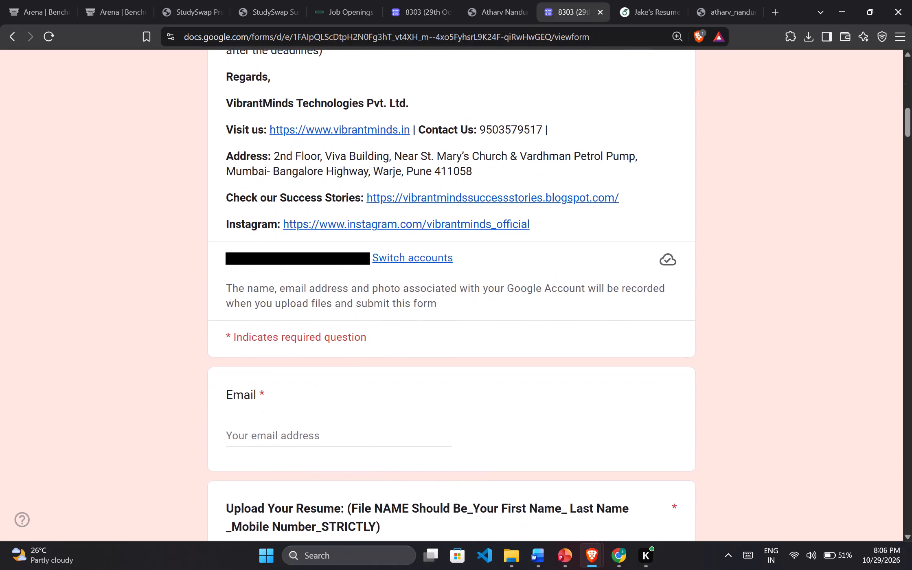
# Fill in the form's required Email field with the applicant's saved email address.
pyautogui.click(283, 443)
pyautogui.click(309, 462)
pyautogui.scroll(-2, 309, 462)
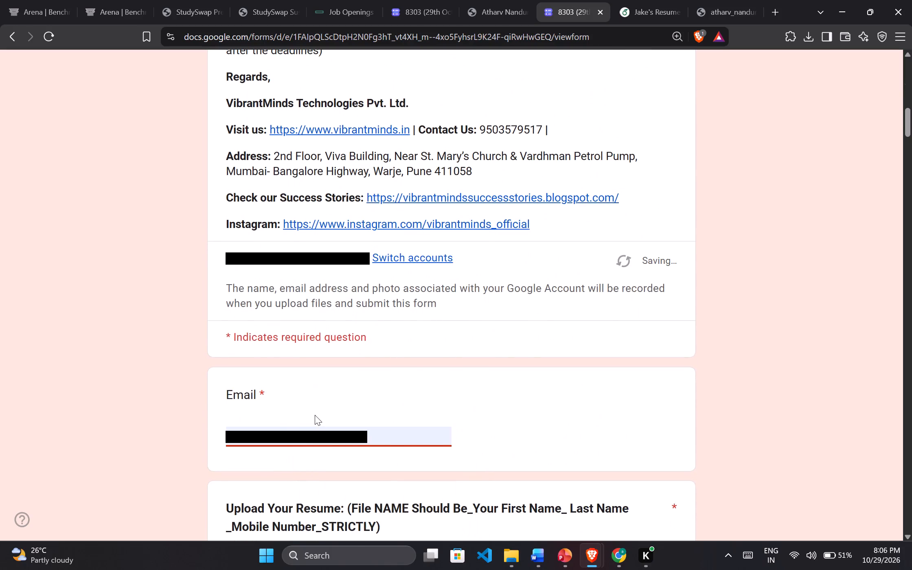
pyautogui.scroll(-2, 315, 415)
pyautogui.scroll(3, 347, 403)
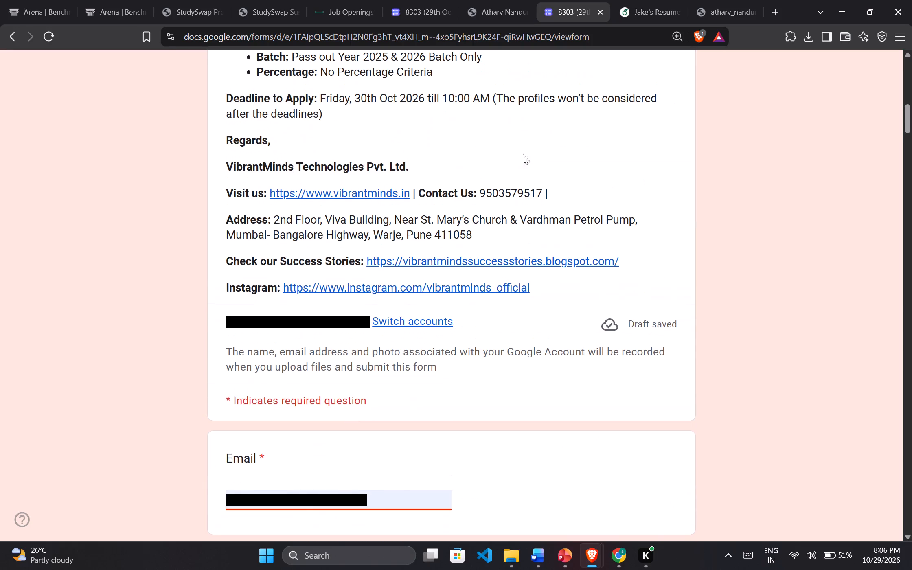
pyautogui.scroll(2, 487, 228)
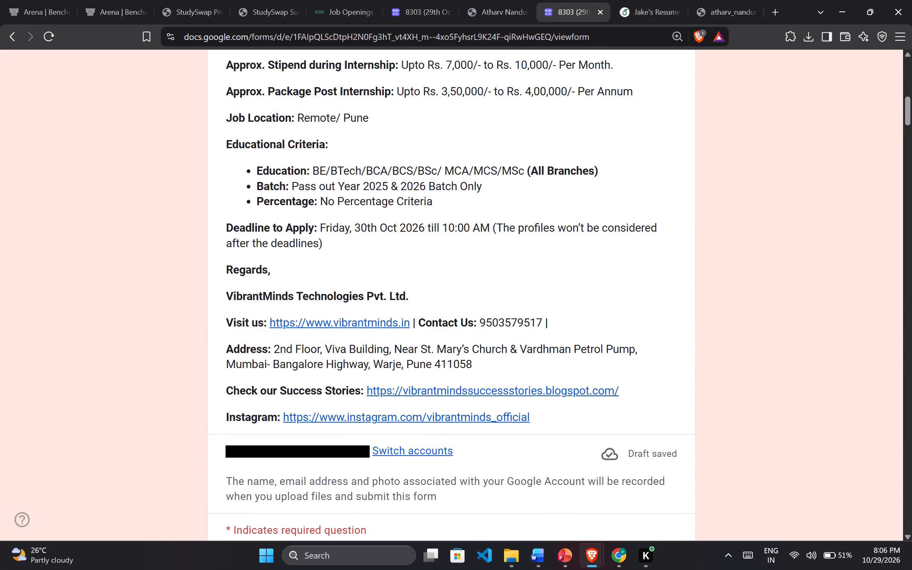
# Return the earlier application form page to the VibrantMinds TeamLease Regtech drive page it was opened from.
pyautogui.click(399, 0)
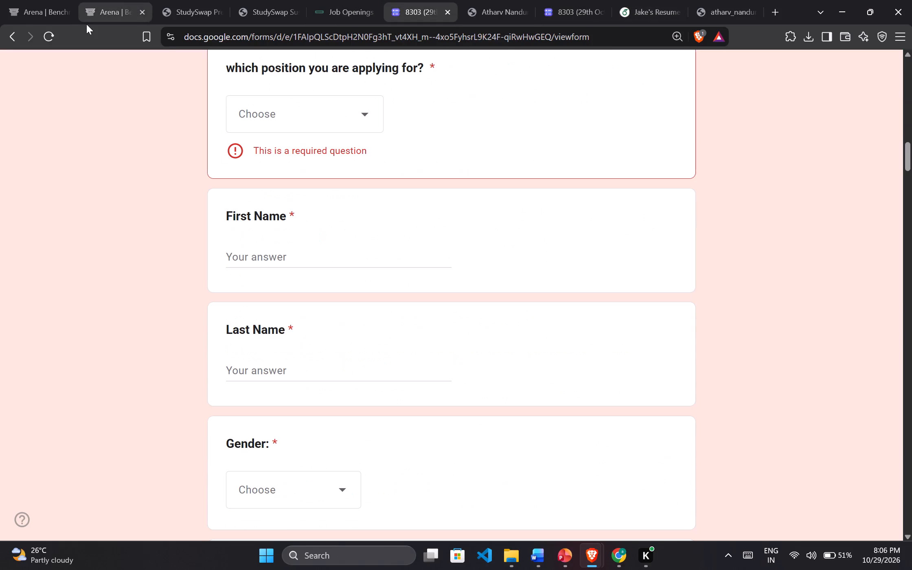
pyautogui.click(14, 36)
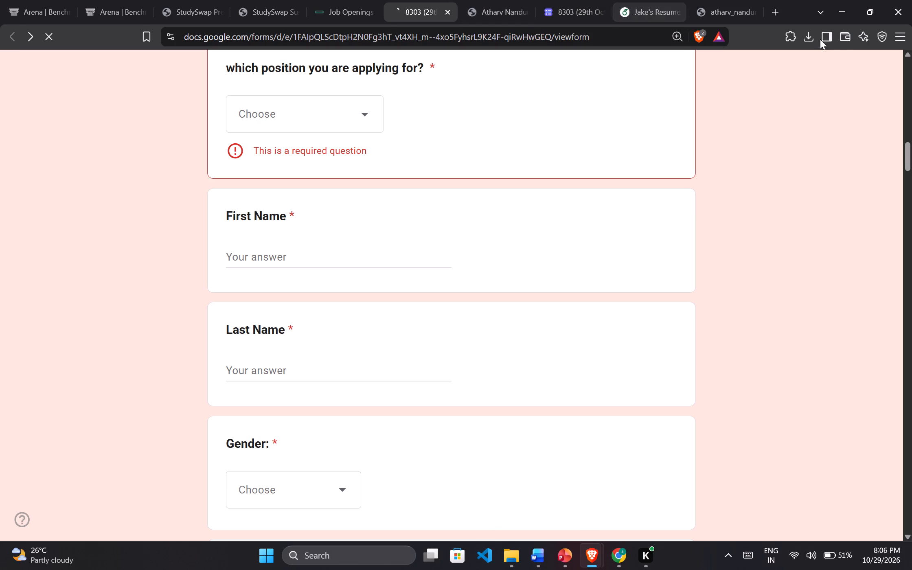
# Look through today's browsing history entries, and close the history page with the TeamLease drive page in view.
pyautogui.click(902, 36)
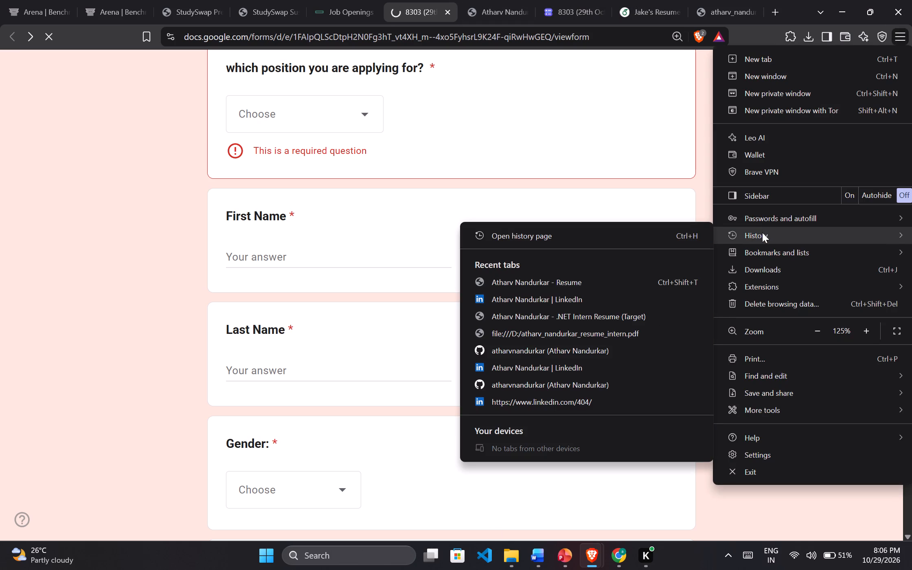
pyautogui.click(555, 233)
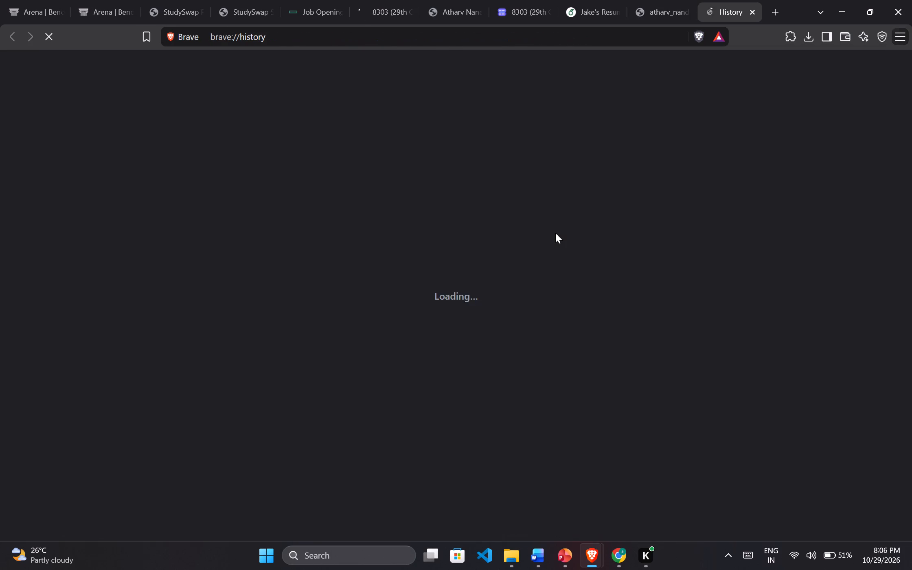
pyautogui.scroll(-1, 470, 327)
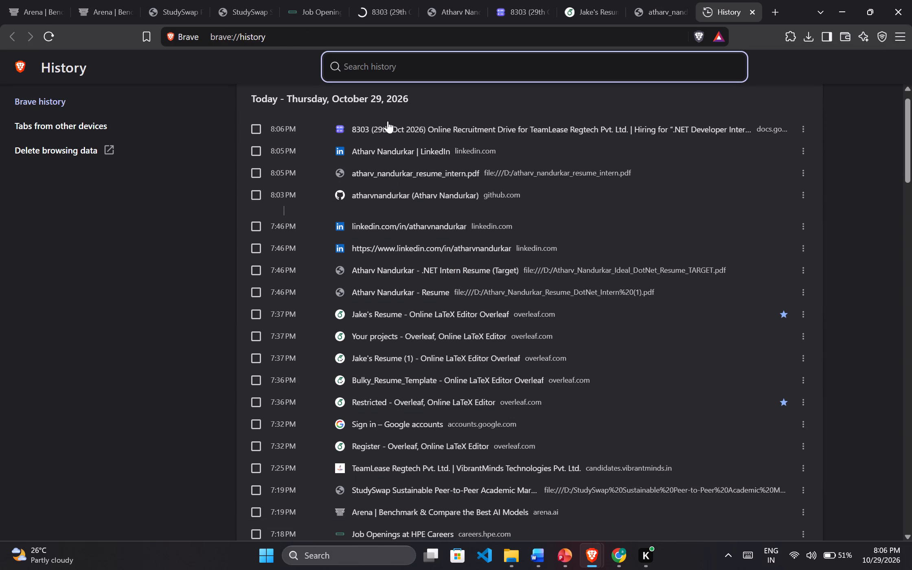
pyautogui.scroll(-1, 386, 285)
pyautogui.scroll(-1, 394, 390)
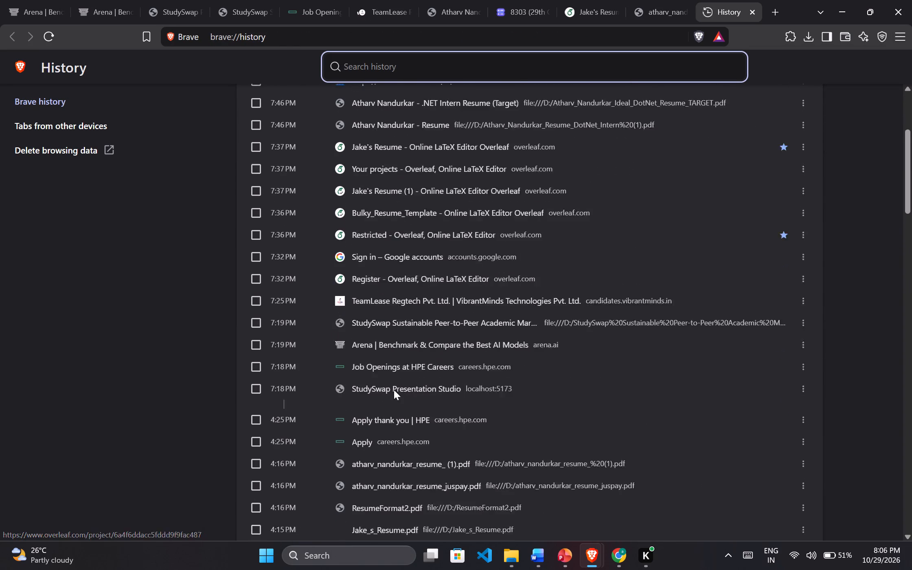
pyautogui.scroll(-1, 394, 390)
pyautogui.scroll(1, 445, 411)
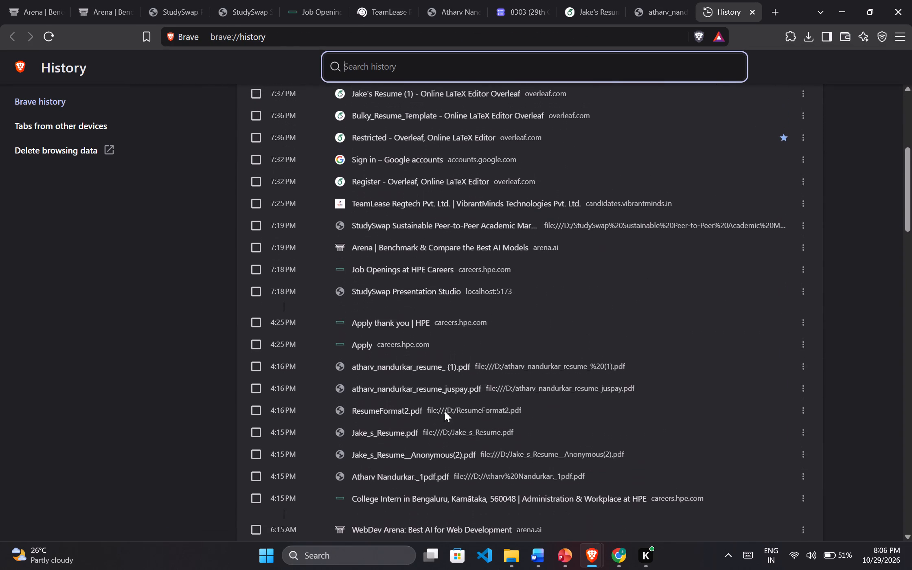
pyautogui.scroll(1, 445, 411)
pyautogui.scroll(2, 427, 274)
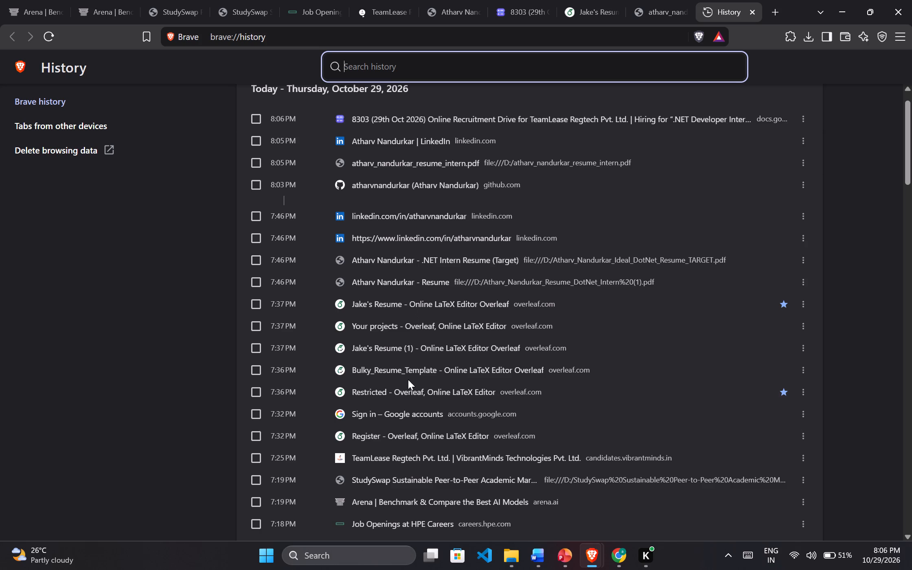
pyautogui.click(366, 0)
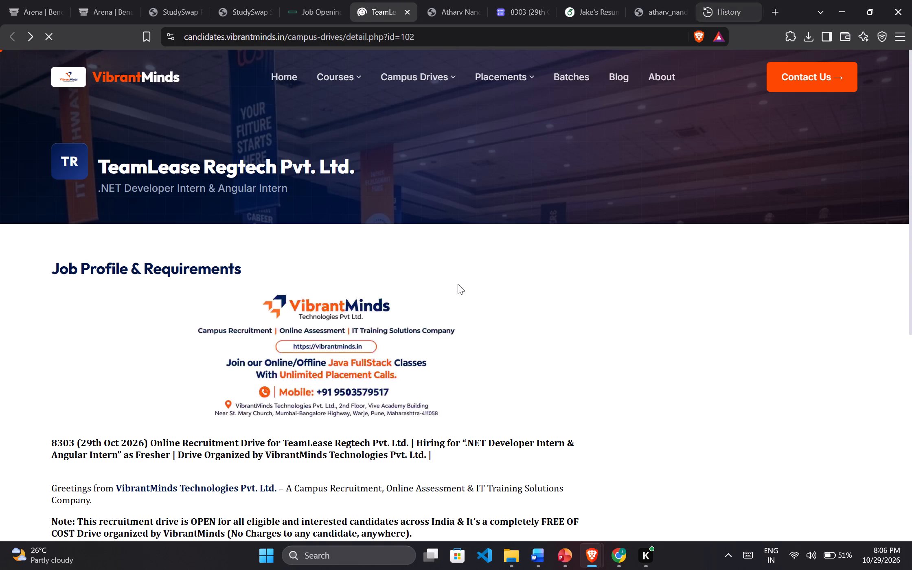
pyautogui.scroll(-4, 458, 284)
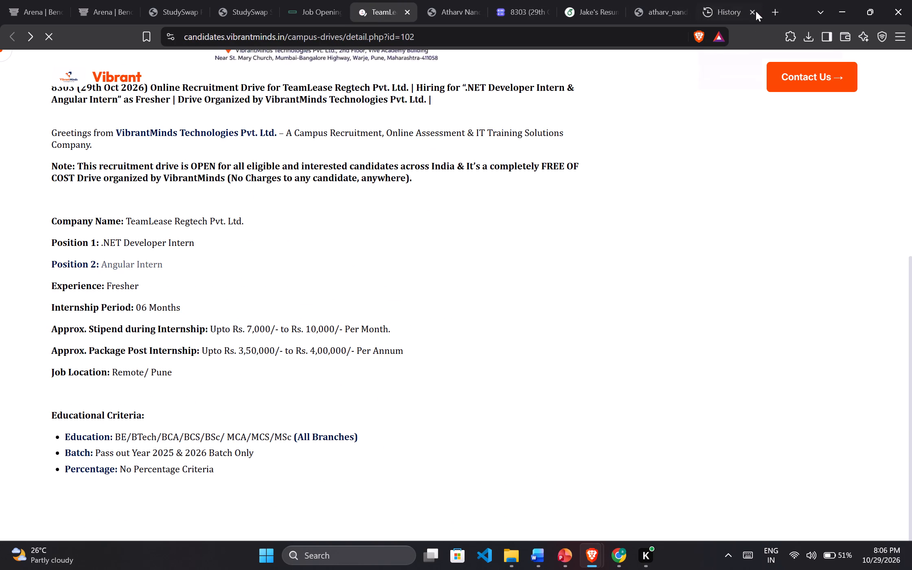
pyautogui.click(753, 13)
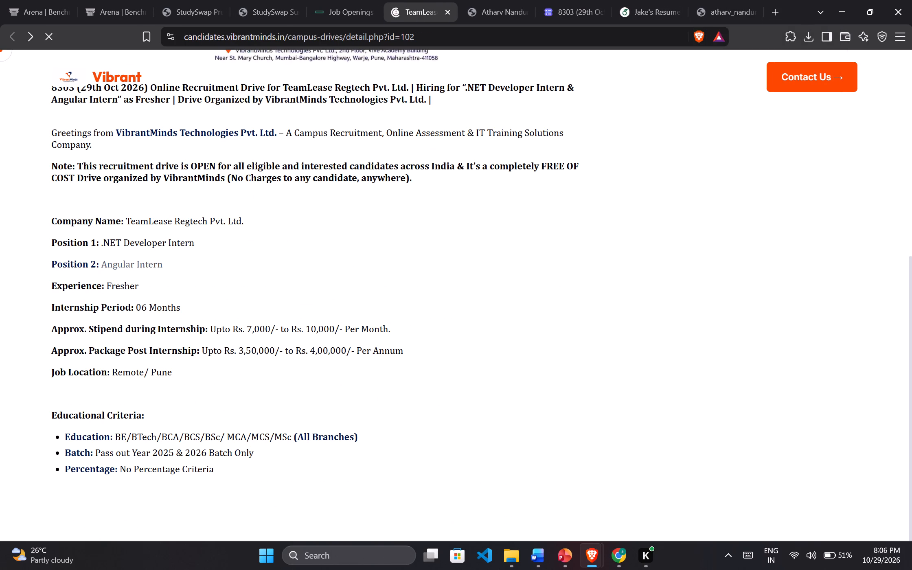
# Review the TeamLease drive page, covering the educational criteria and the .NET Developer Intern responsibilities and required skills.
pyautogui.scroll(1, 193, 322)
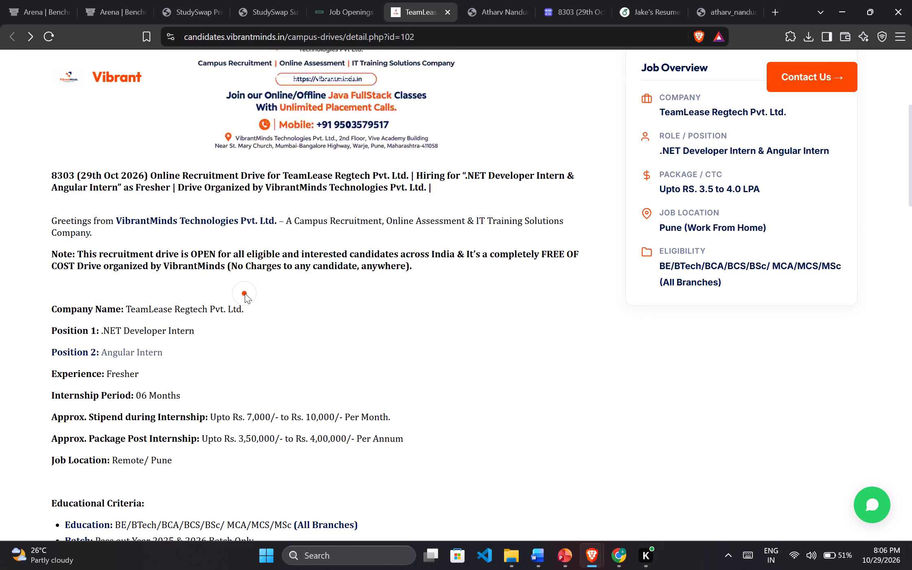
pyautogui.scroll(-3, 245, 293)
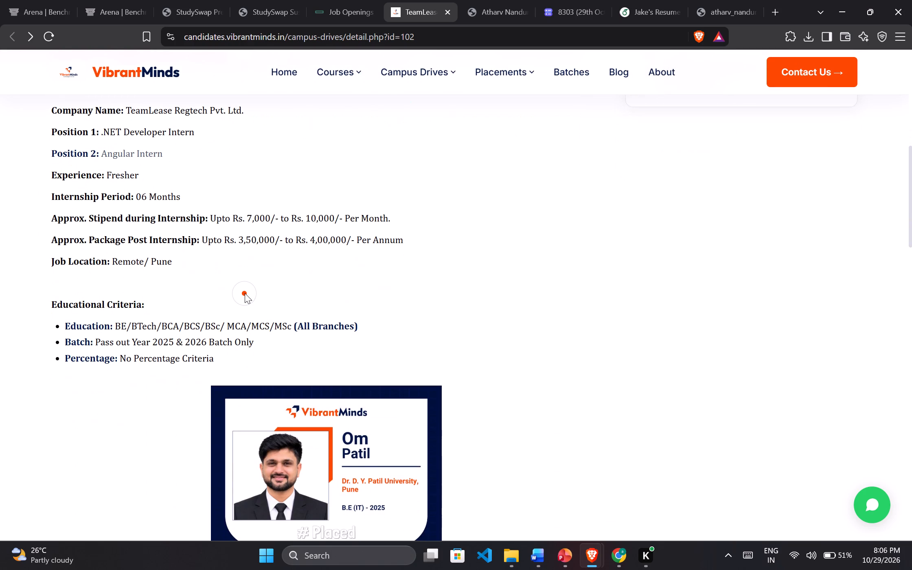
pyautogui.scroll(-2, 245, 293)
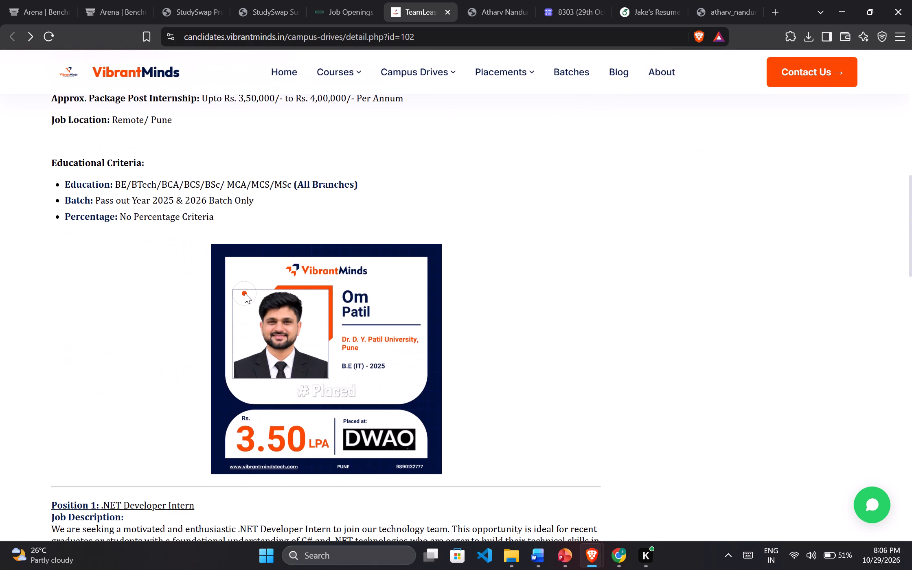
pyautogui.scroll(-5, 245, 293)
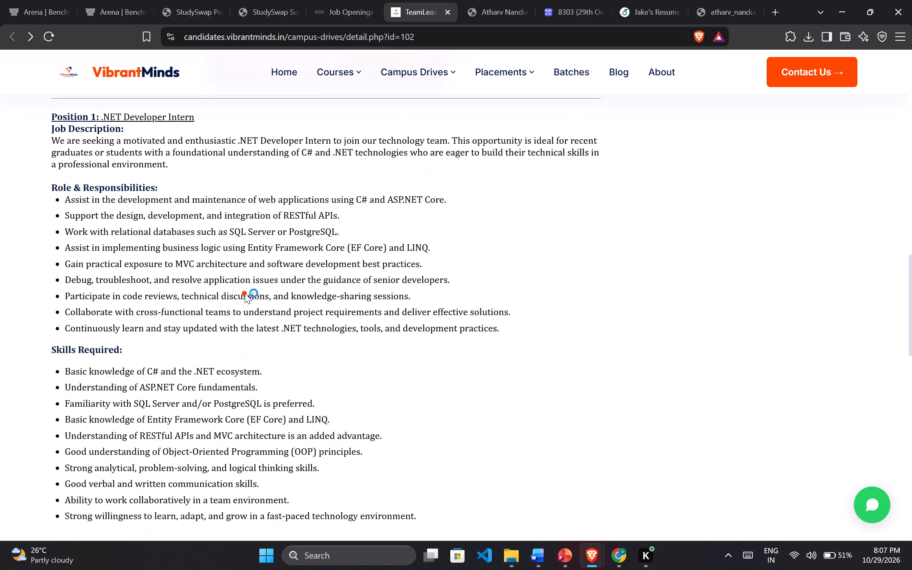
pyautogui.scroll(-3, 245, 293)
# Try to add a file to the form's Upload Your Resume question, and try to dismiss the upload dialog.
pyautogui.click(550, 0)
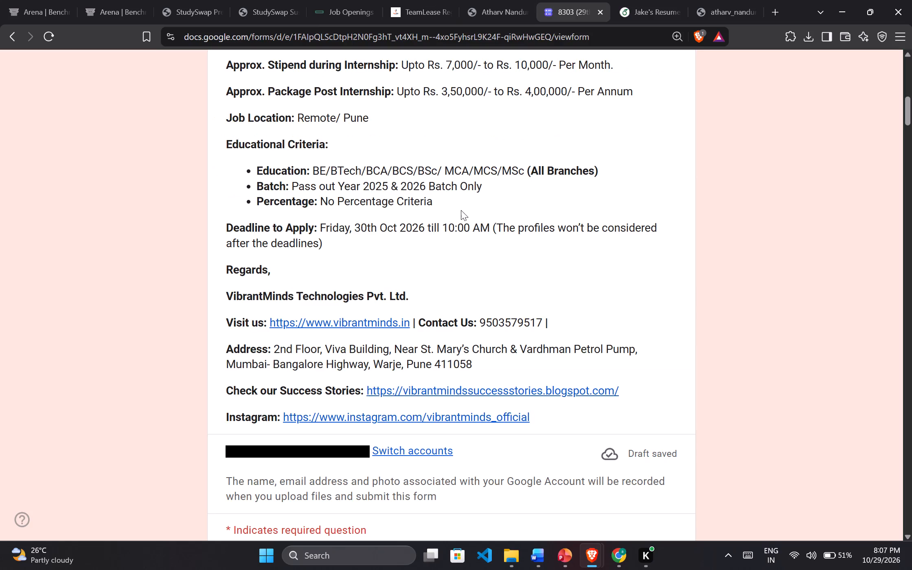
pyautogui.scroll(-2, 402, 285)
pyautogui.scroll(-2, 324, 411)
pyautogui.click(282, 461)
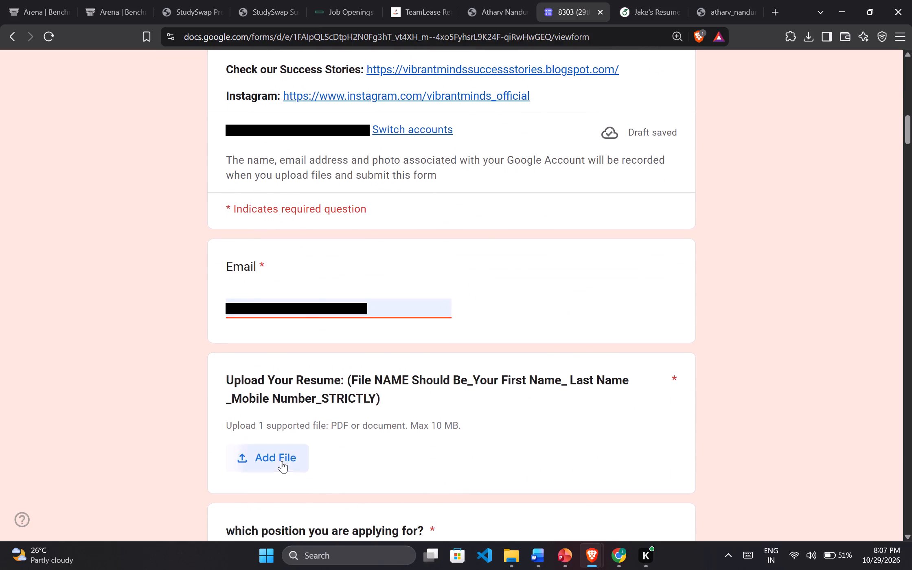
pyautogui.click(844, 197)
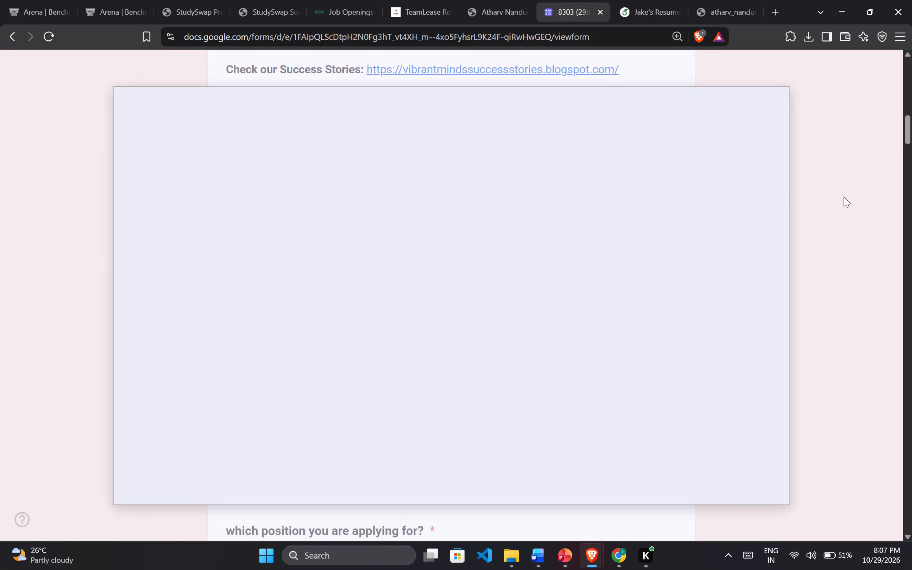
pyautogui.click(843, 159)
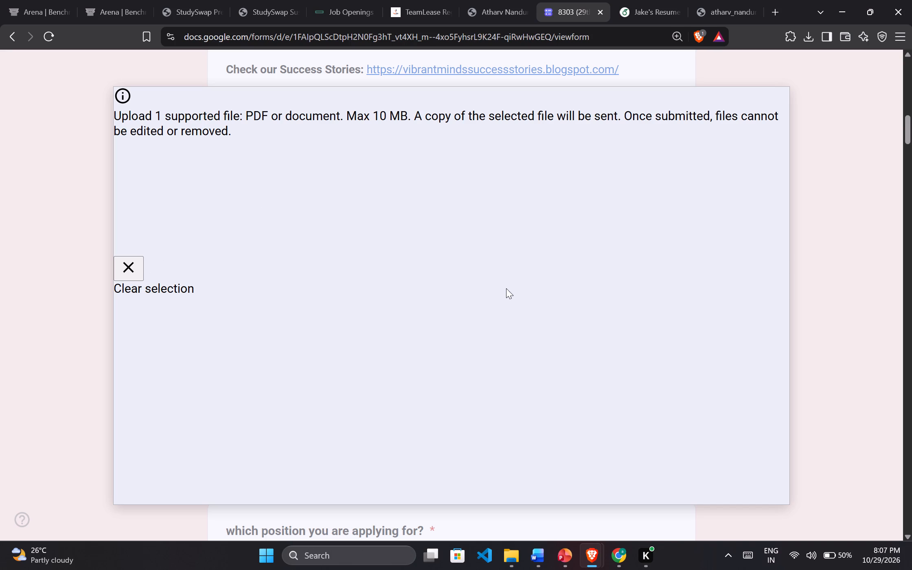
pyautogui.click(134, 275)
# Reopen the How to Apply form from the TeamLease drive page, placing its page directly beside the already open form.
pyautogui.click(412, 0)
pyautogui.scroll(4, 360, 206)
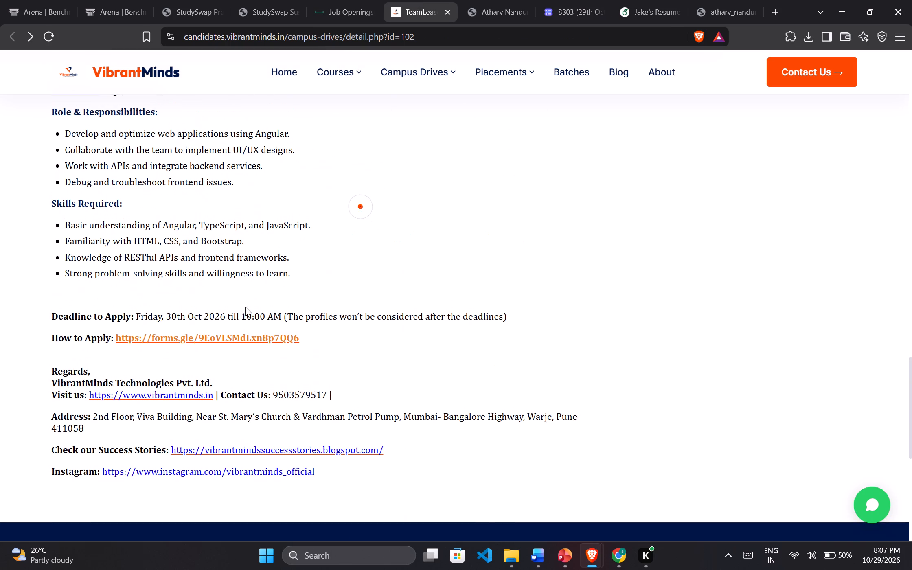
pyautogui.click(172, 339)
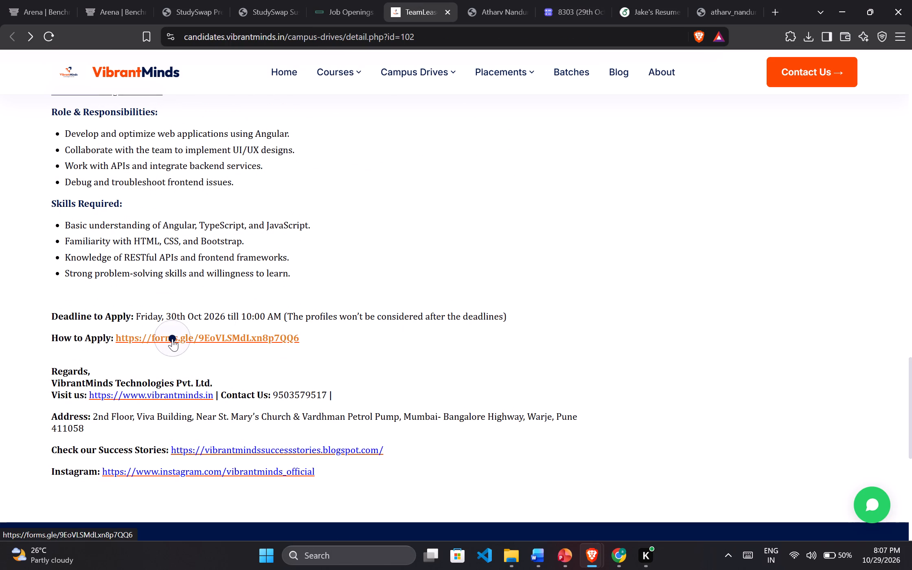
pyautogui.click(561, 0)
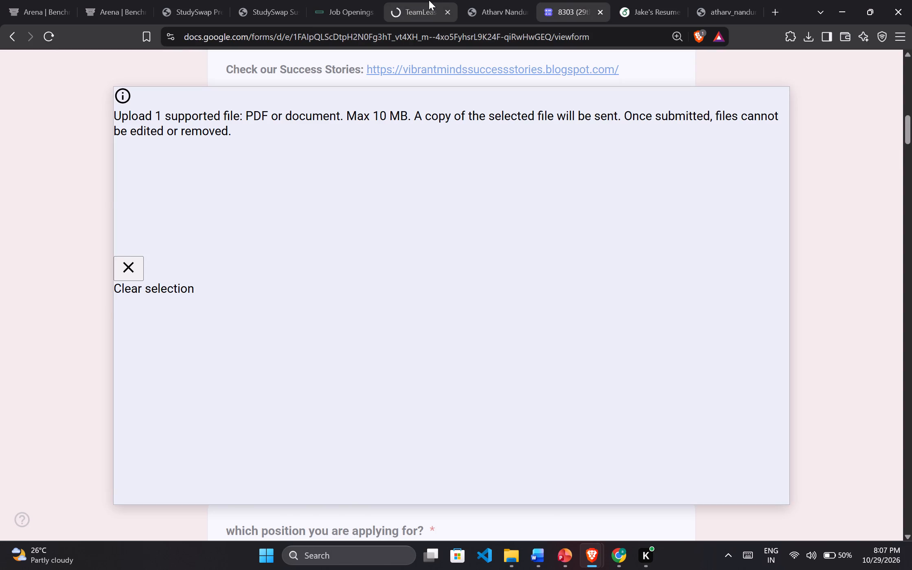
pyautogui.moveTo(423, 0); pyautogui.dragTo(498, 0)
pyautogui.click(552, 0)
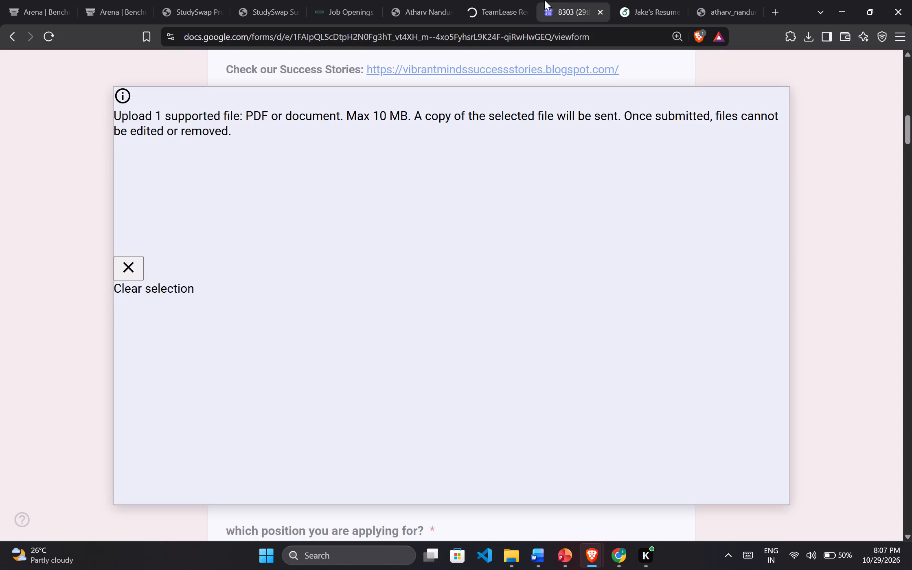
pyautogui.click(496, 0)
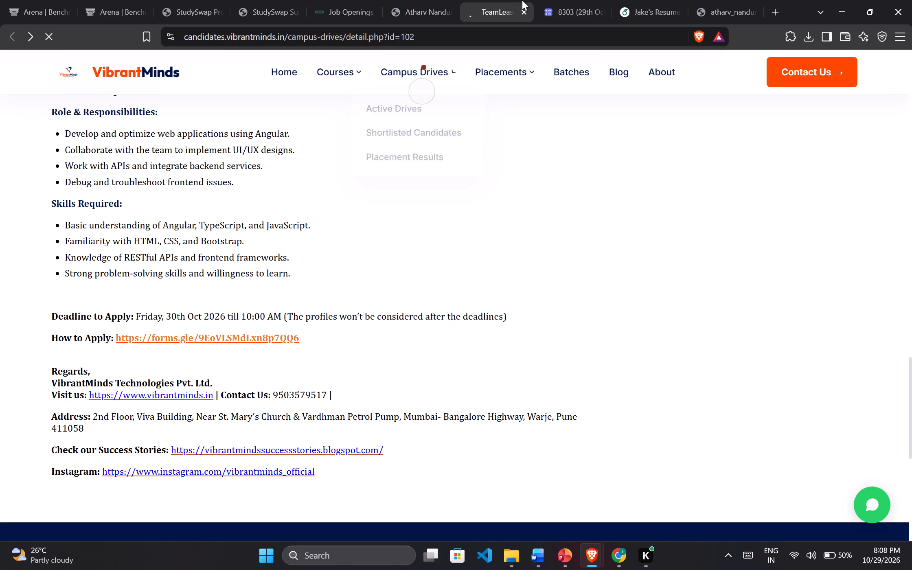
pyautogui.click(546, 0)
pyautogui.click(503, 0)
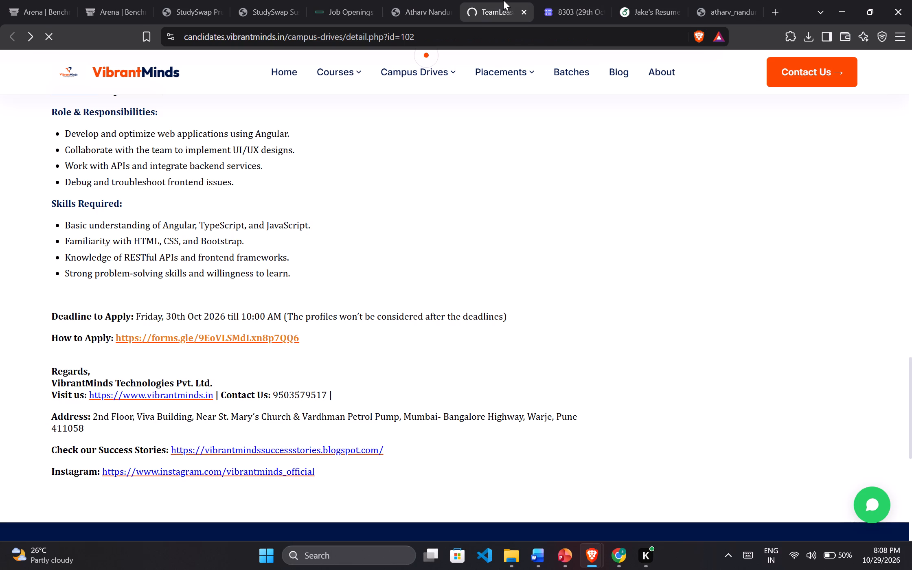
pyautogui.scroll(8, 375, 248)
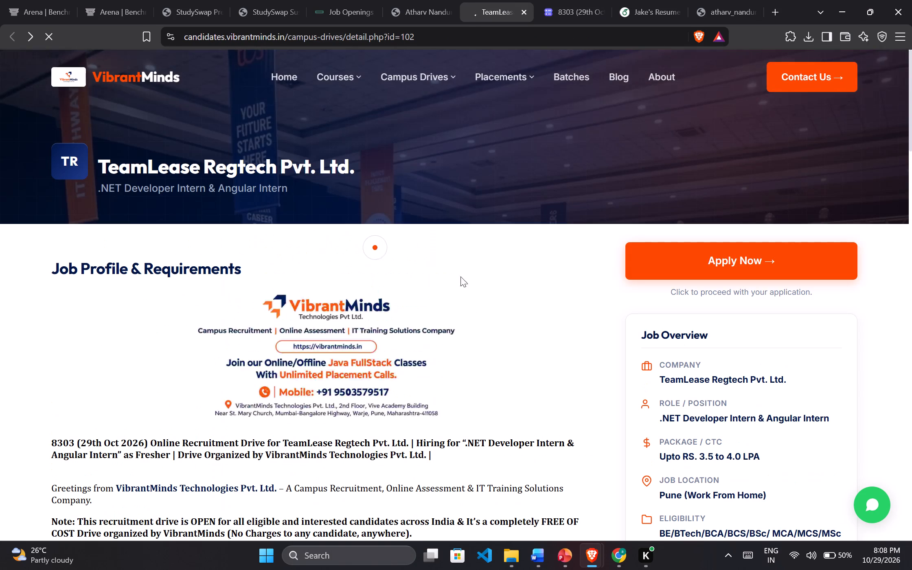
# Open the file upload dialog for the Upload Your Resume question in the newly opened copy of the form.
pyautogui.scroll(-2, 497, 224)
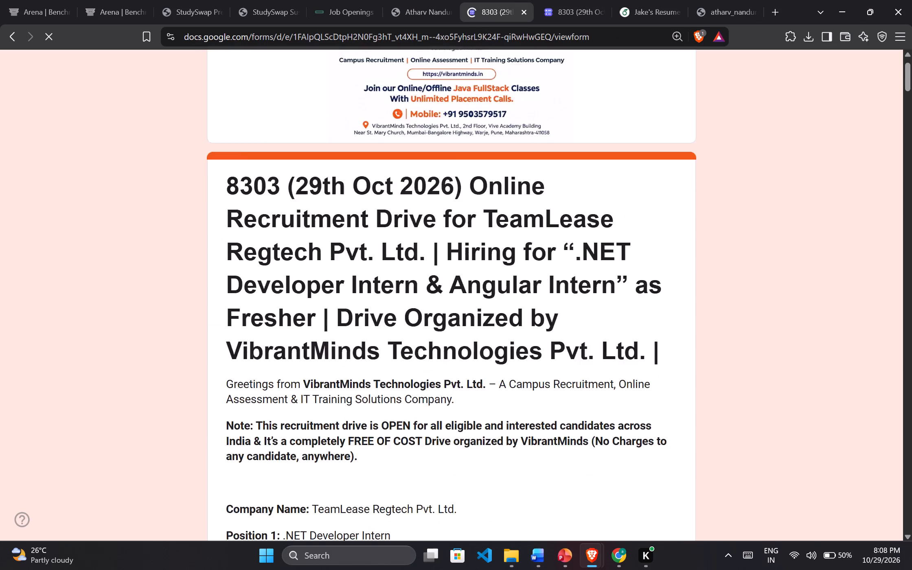
pyautogui.scroll(-1, 497, 224)
pyautogui.click(548, 0)
pyautogui.click(492, 0)
pyautogui.scroll(-1, 434, 269)
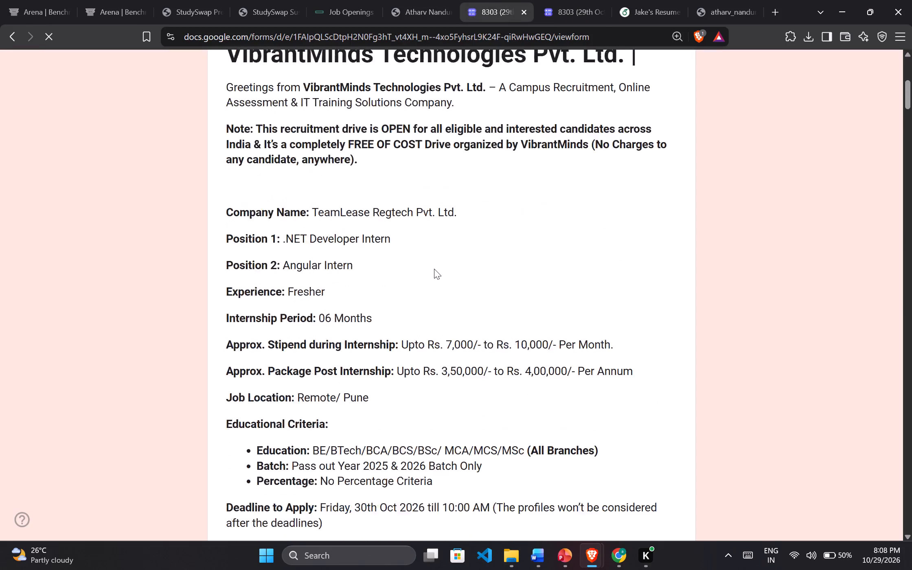
pyautogui.scroll(-3, 434, 269)
pyautogui.scroll(-3, 352, 343)
pyautogui.scroll(2, 347, 207)
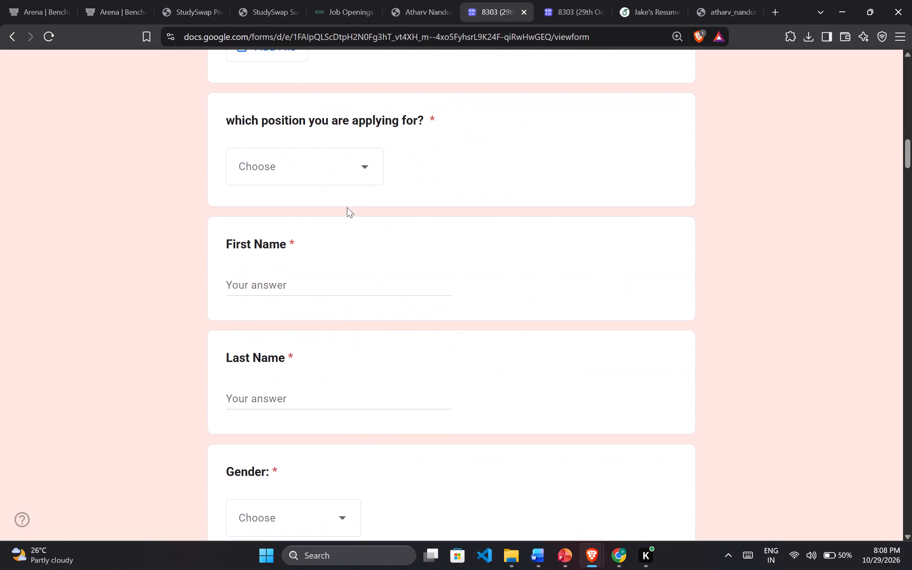
pyautogui.click(332, 176)
pyautogui.scroll(2, 332, 176)
pyautogui.click(211, 195)
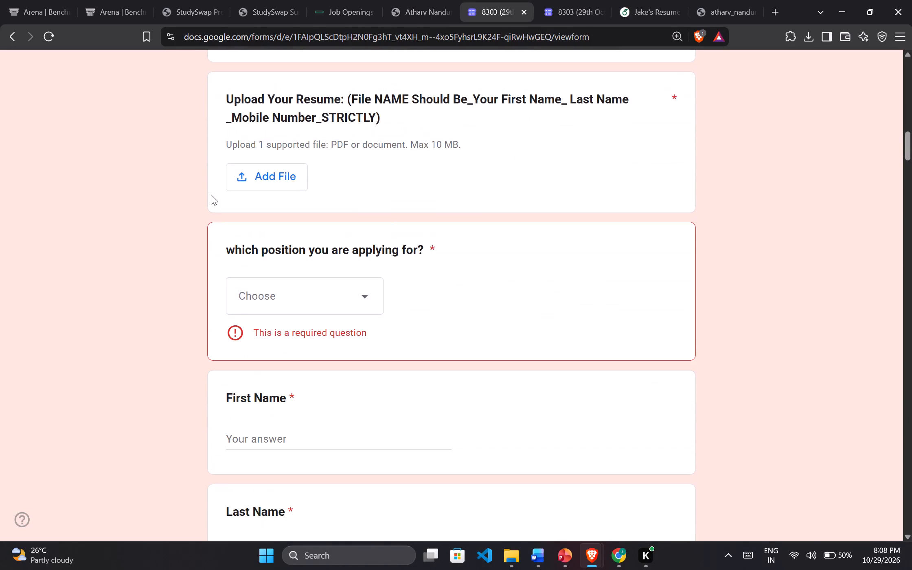
pyautogui.click(268, 180)
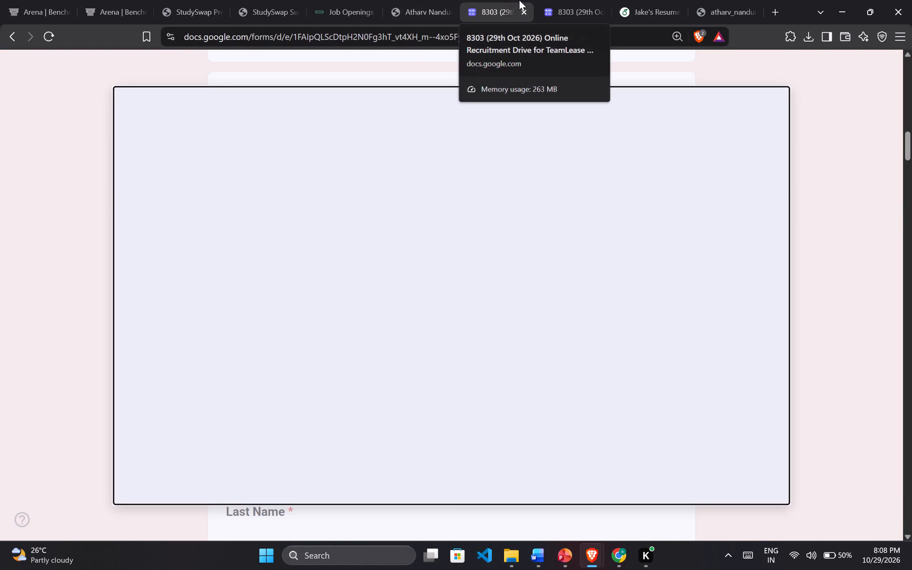
# Try to dismiss the upload dialog while checking both form copies, and close the newer copy of the form.
pyautogui.click(559, 0)
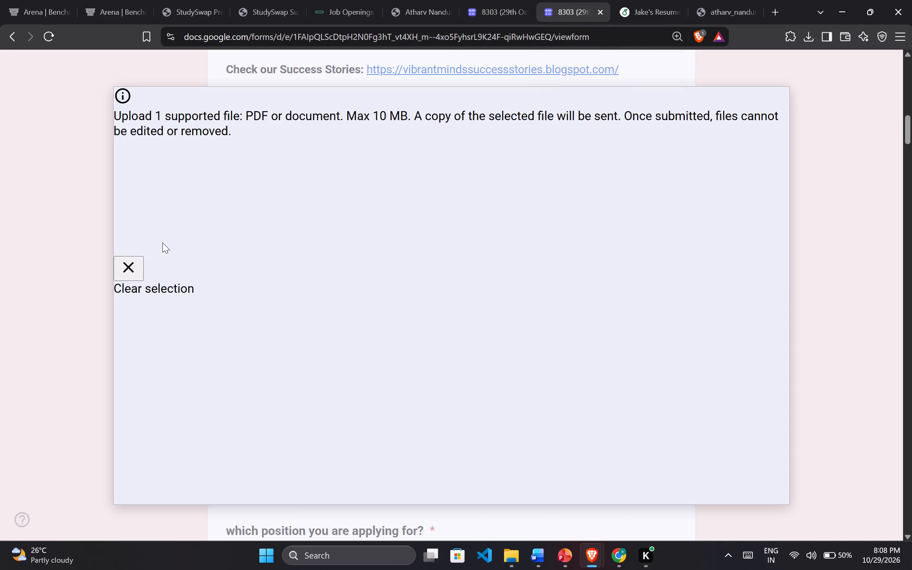
pyautogui.click(126, 265)
pyautogui.click(804, 193)
pyautogui.click(528, 0)
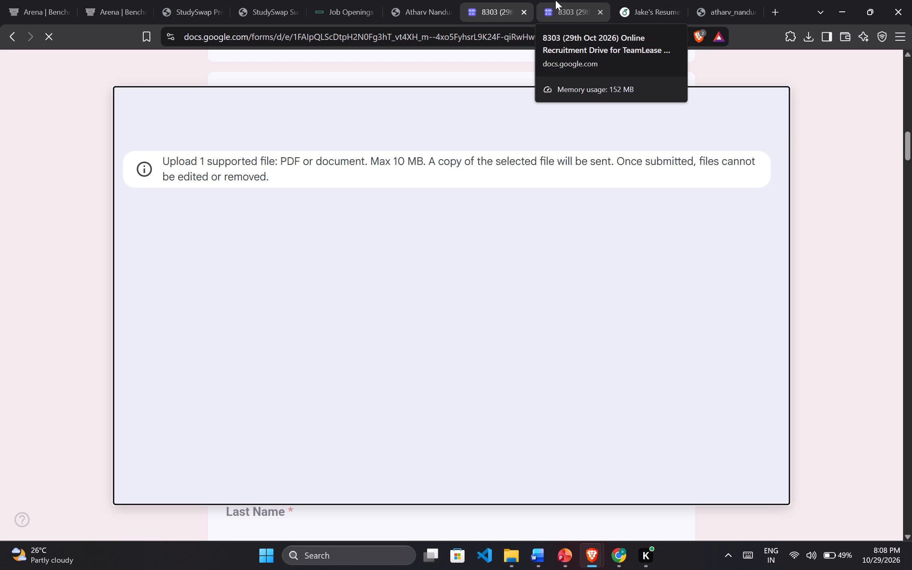
pyautogui.click(555, 0)
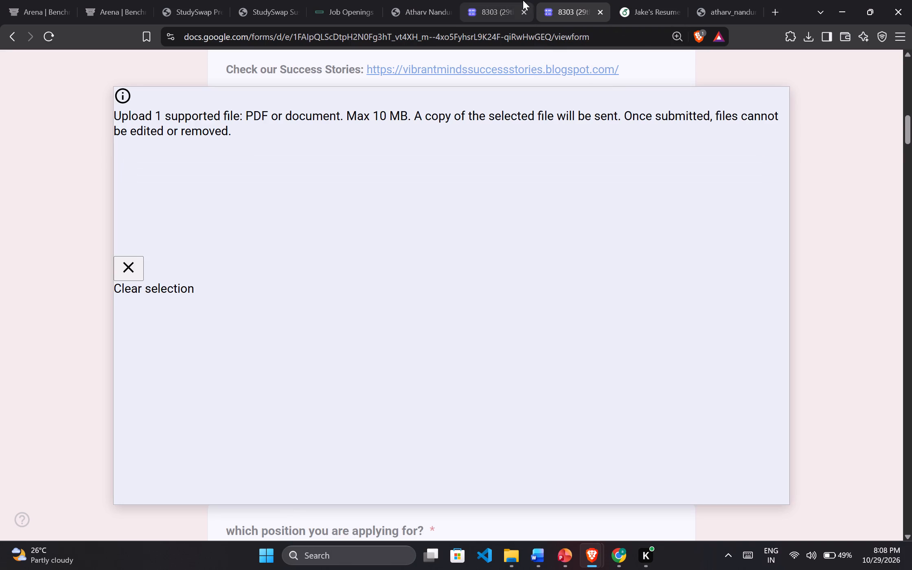
pyautogui.click(522, 0)
pyautogui.click(566, 2)
pyautogui.click(121, 264)
pyautogui.click(597, 10)
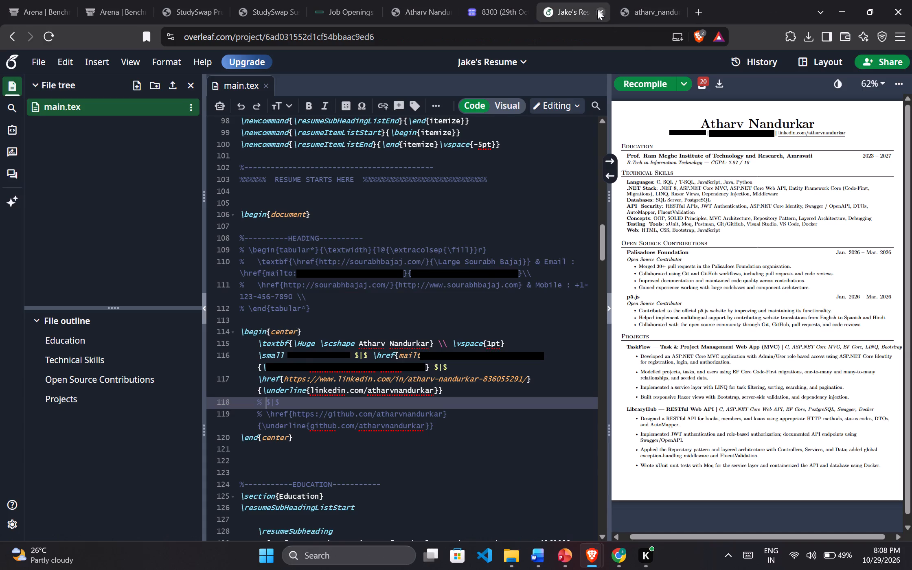
# Open the full browsing history on a new page and reopen the TeamLease Regtech drive page visited at 8:06 PM.
pyautogui.click(515, 0)
pyautogui.click(697, 15)
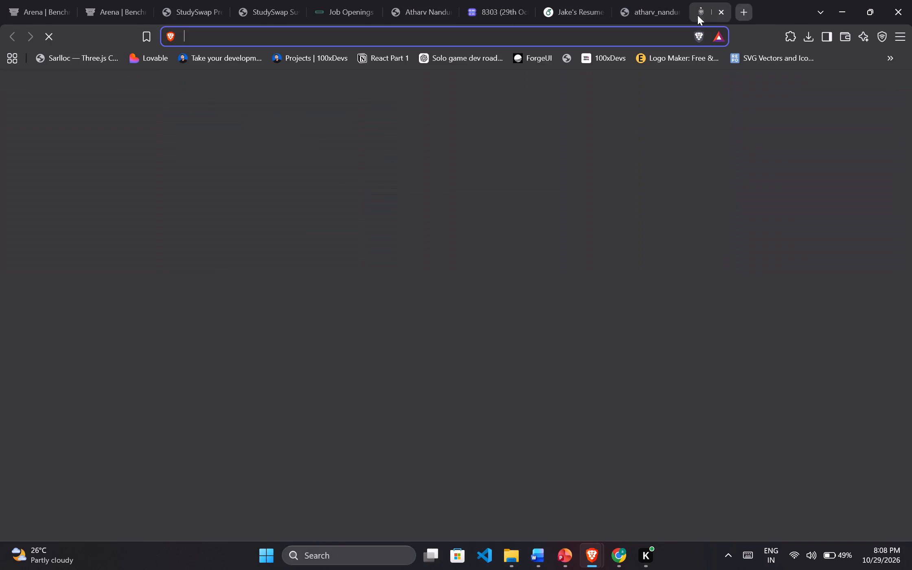
pyautogui.click(892, 42)
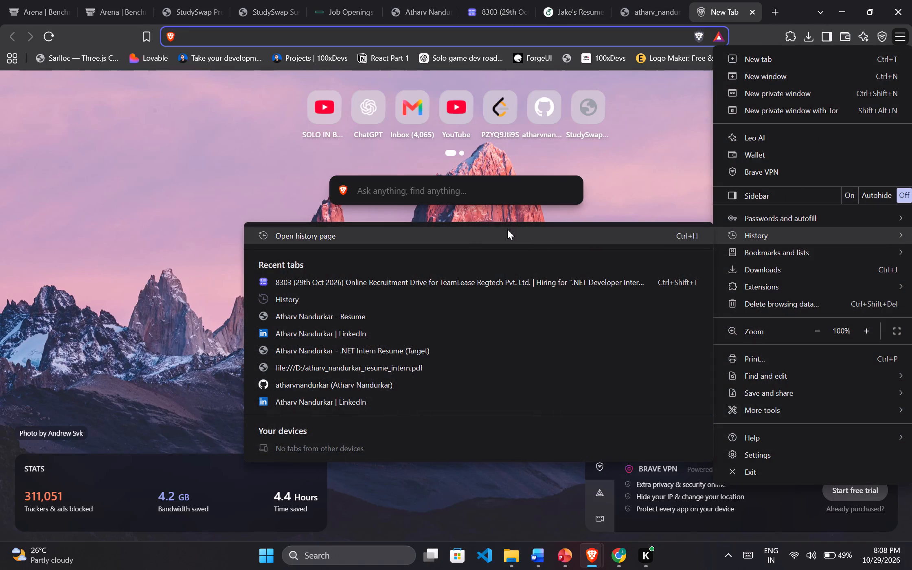
pyautogui.click(507, 229)
pyautogui.scroll(-2, 419, 348)
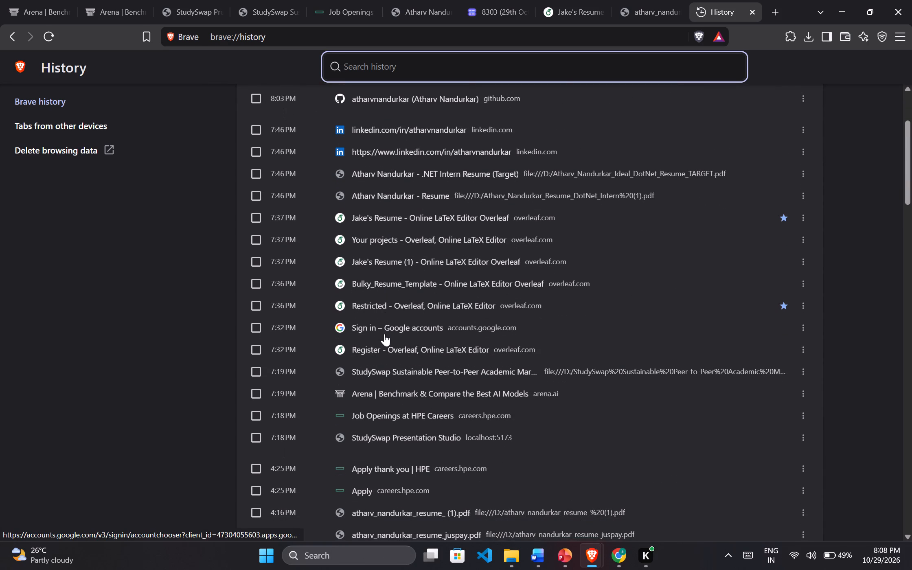
pyautogui.scroll(-2, 404, 365)
pyautogui.scroll(-2, 399, 404)
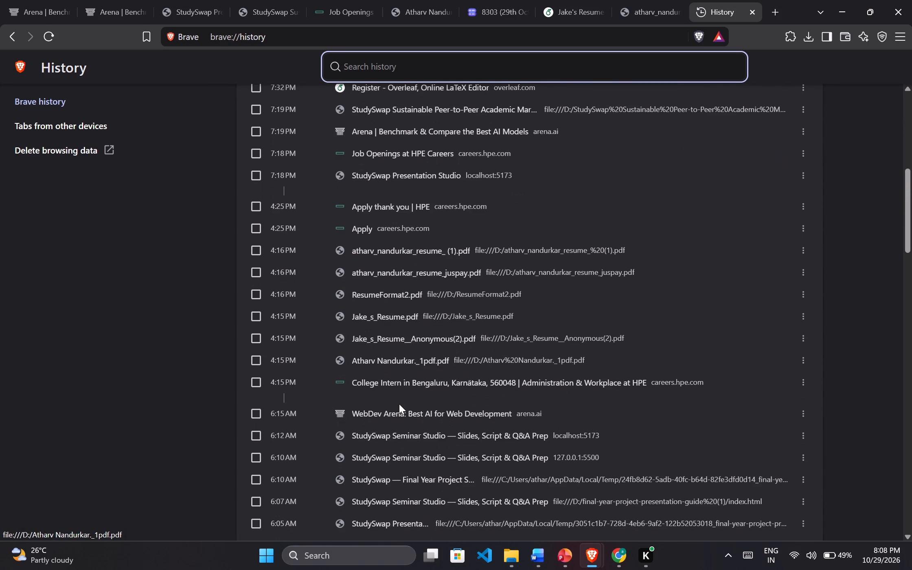
pyautogui.scroll(-2, 409, 303)
pyautogui.scroll(-2, 409, 355)
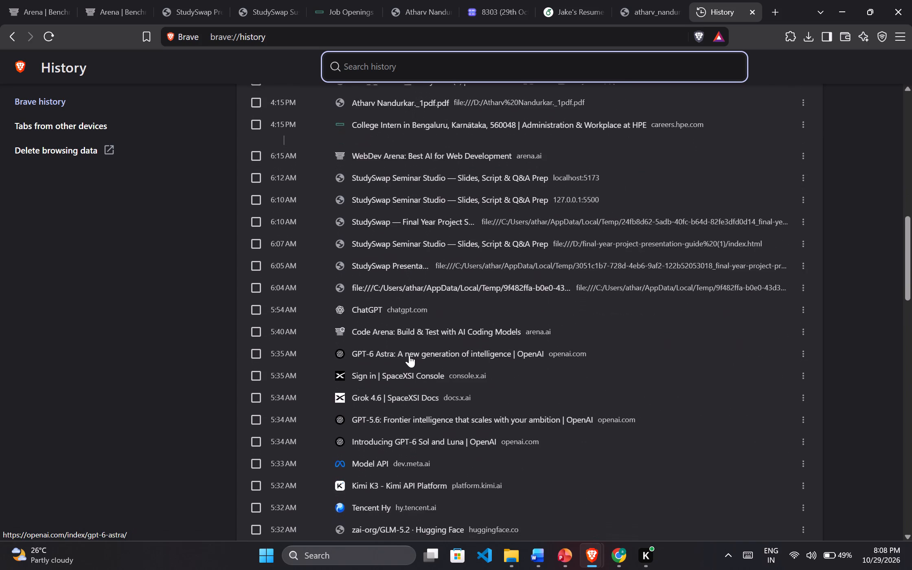
pyautogui.scroll(2, 409, 355)
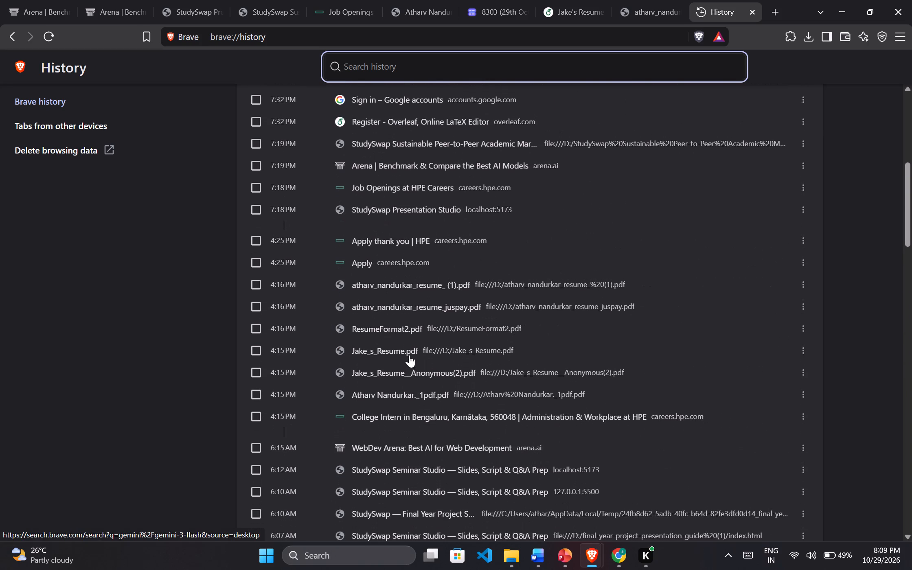
pyautogui.scroll(2, 438, 235)
pyautogui.scroll(1, 410, 328)
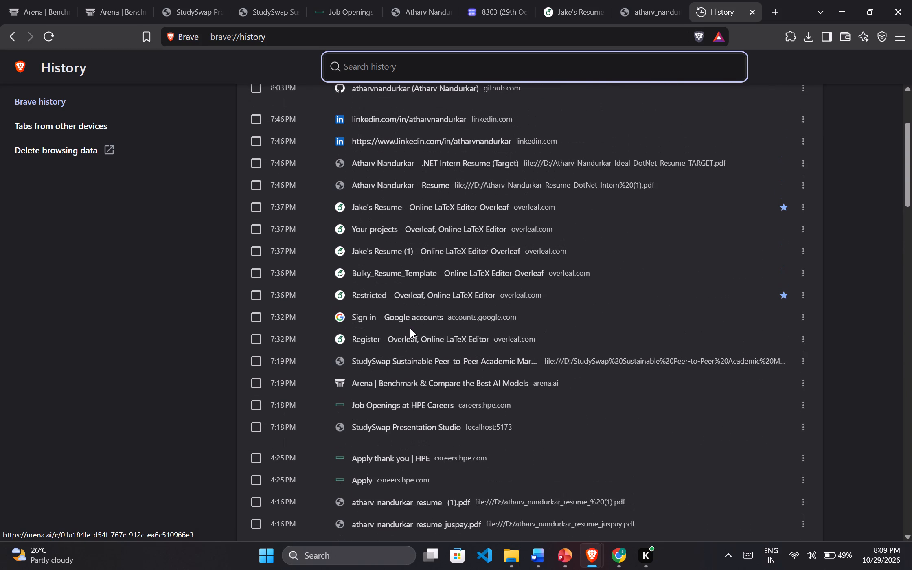
pyautogui.scroll(1, 410, 328)
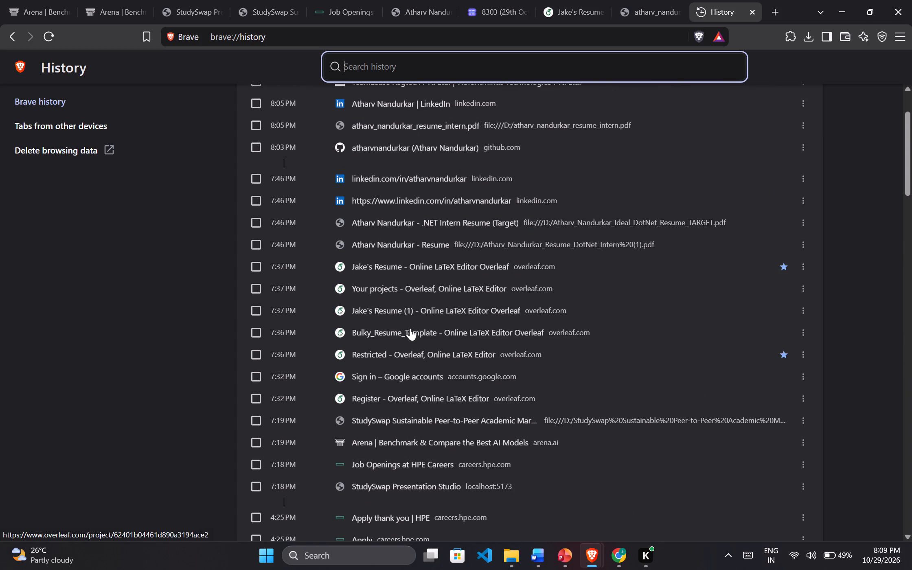
pyautogui.scroll(2, 410, 328)
pyautogui.click(411, 173)
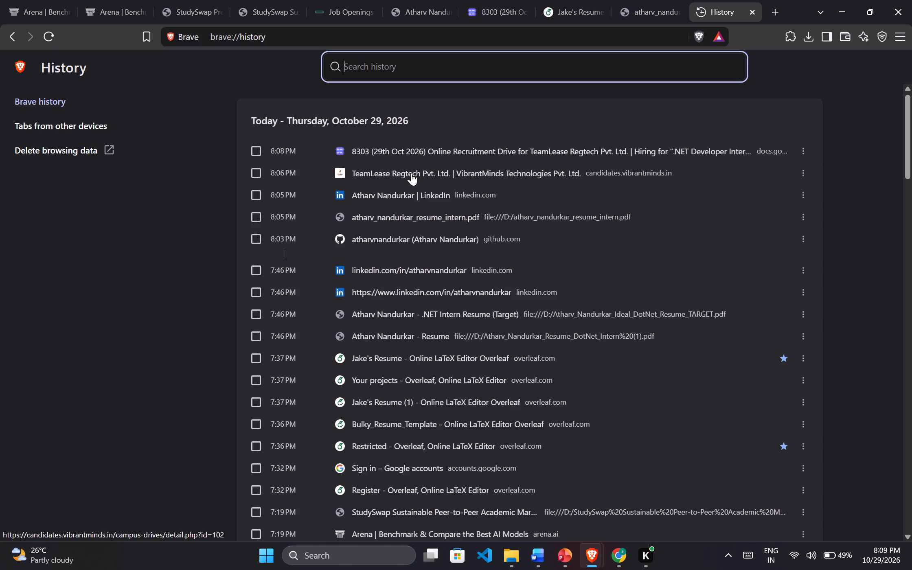
# Move the open form's page past the Overleaf and resume PDF pages, directly before the reopened TeamLease page.
pyautogui.click(520, 0)
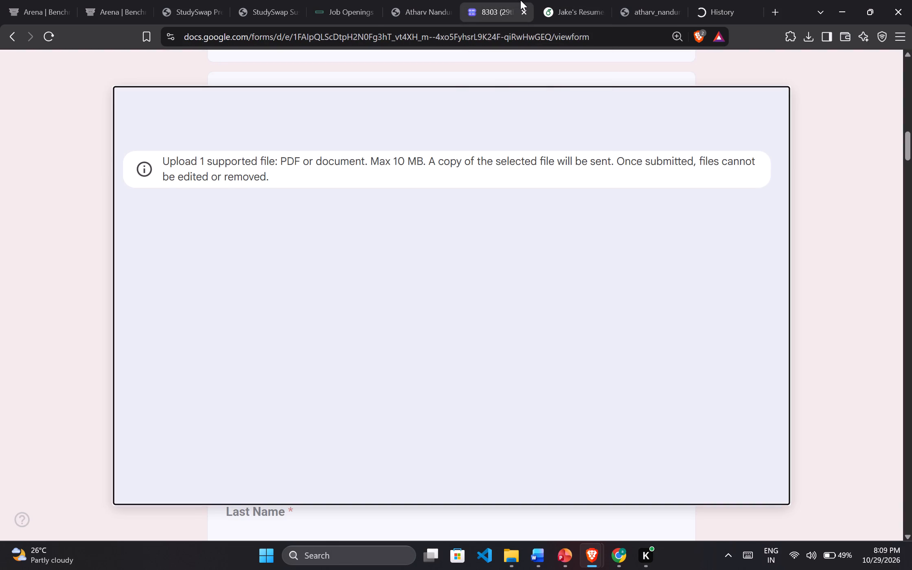
pyautogui.moveTo(520, 0); pyautogui.dragTo(612, 0)
pyautogui.moveTo(577, 1); pyautogui.dragTo(600, 0)
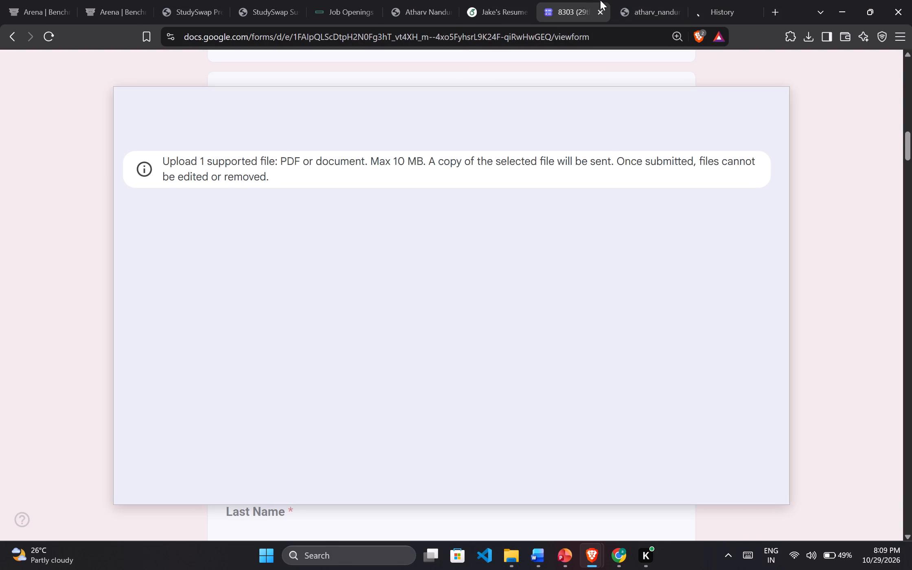
pyautogui.moveTo(600, 0); pyautogui.dragTo(652, 0)
pyautogui.click(707, 0)
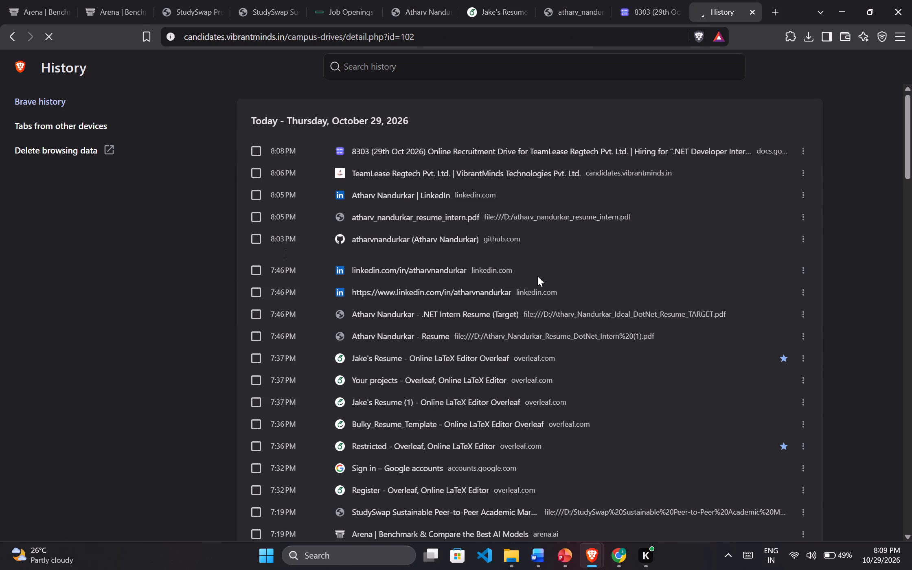
# Open the How to Apply form from the TeamLease Regtech drive page.
pyautogui.click(677, 0)
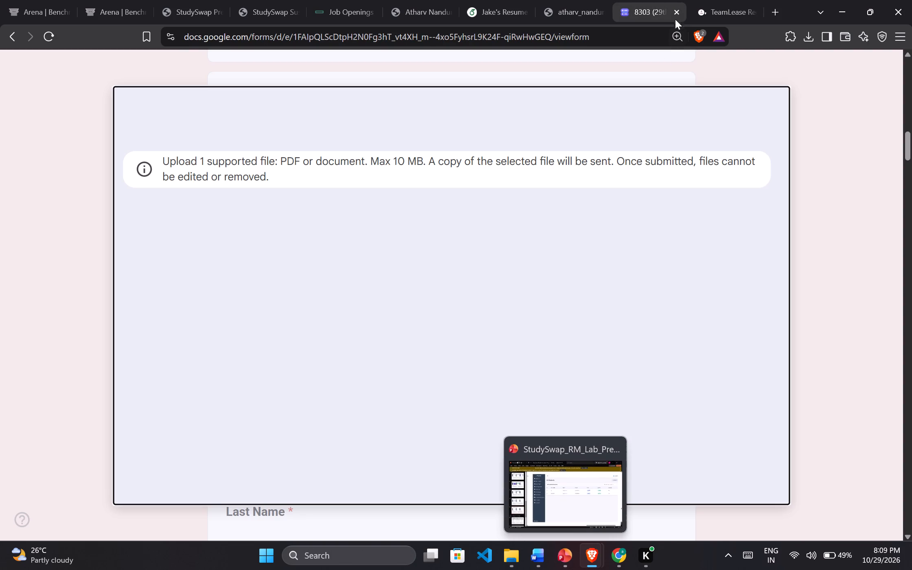
pyautogui.click(700, 0)
pyautogui.scroll(-4, 358, 221)
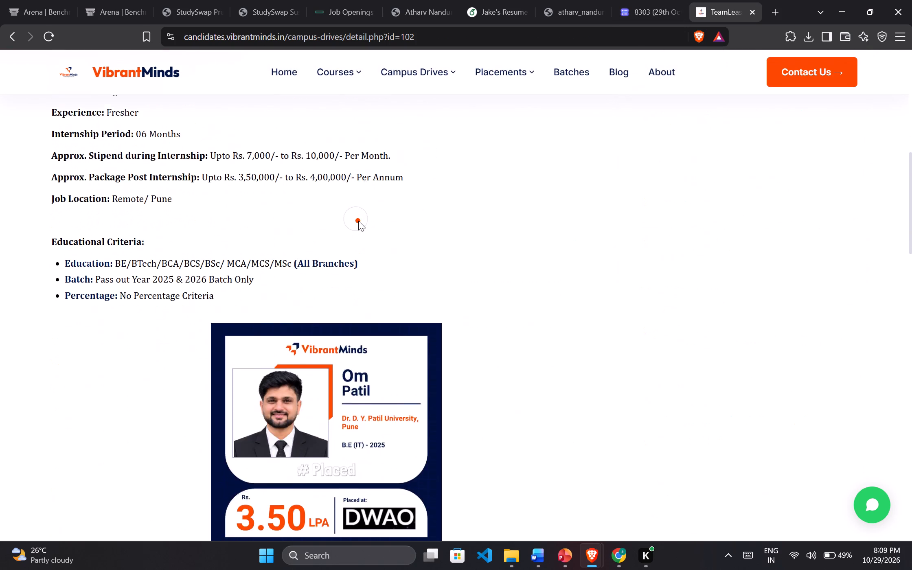
pyautogui.scroll(-9, 358, 221)
pyautogui.scroll(-4, 154, 415)
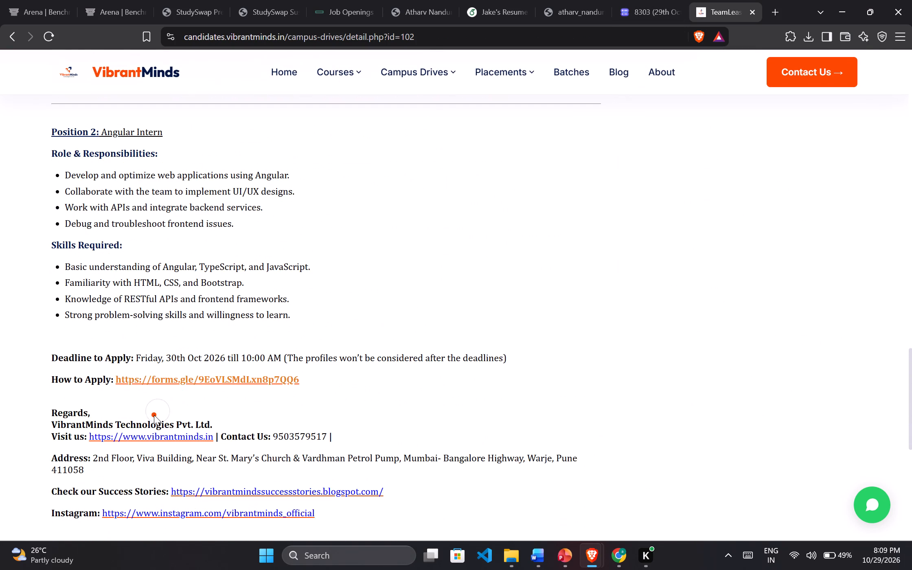
pyautogui.click(201, 374)
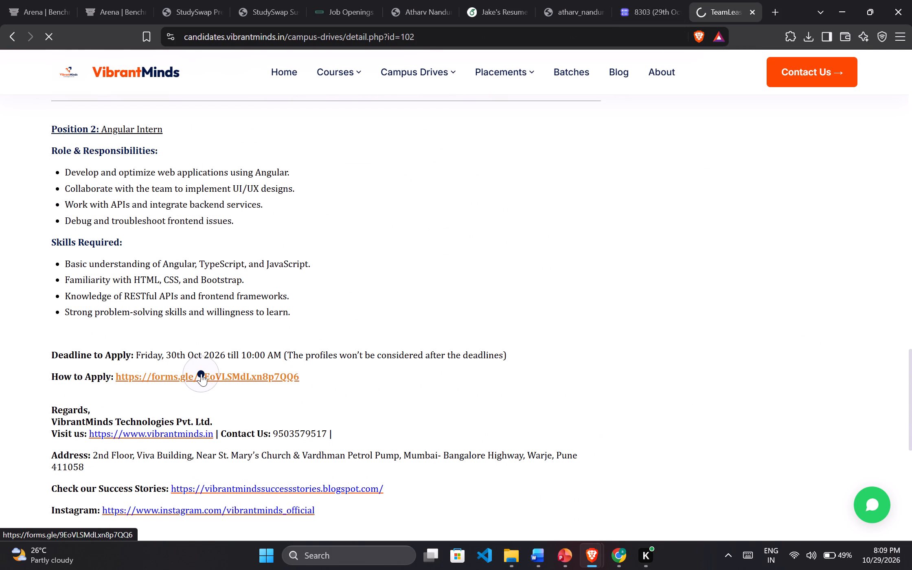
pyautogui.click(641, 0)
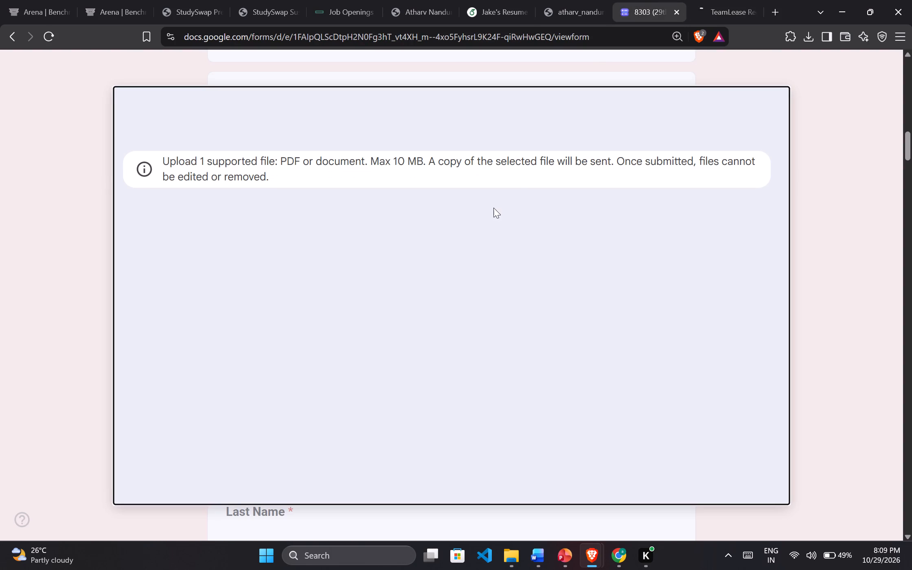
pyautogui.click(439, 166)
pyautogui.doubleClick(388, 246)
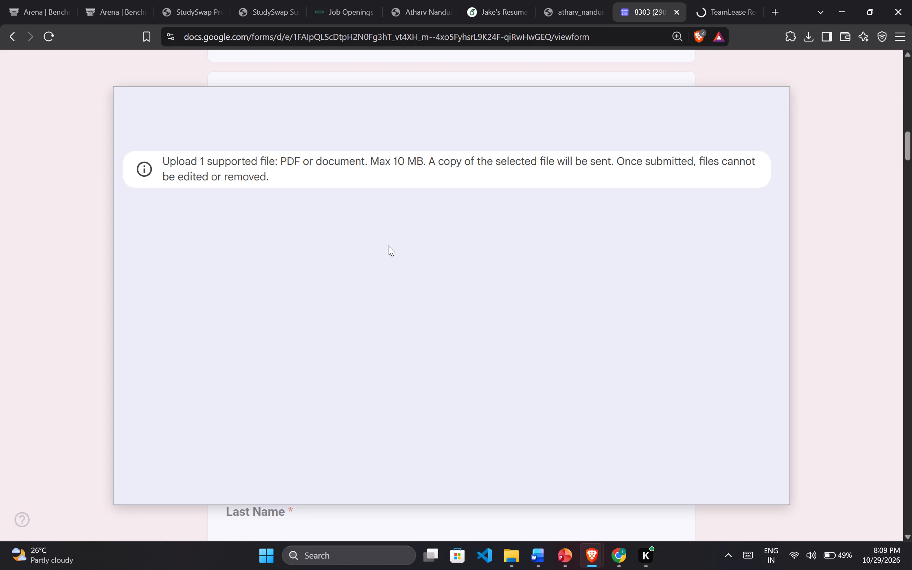
# Find the Upload Your Resume question in the freshly opened form and read its file naming requirement.
pyautogui.click(731, 0)
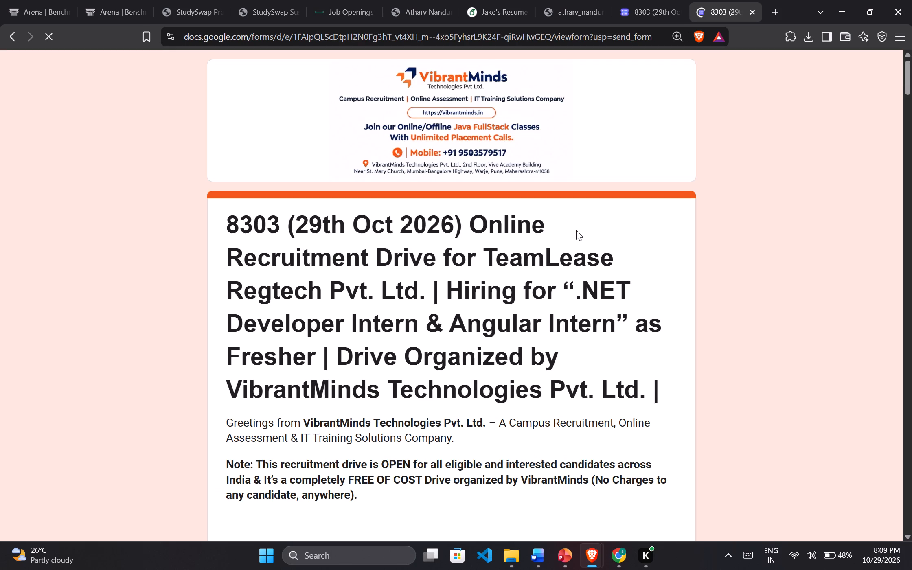
pyautogui.scroll(-8, 491, 309)
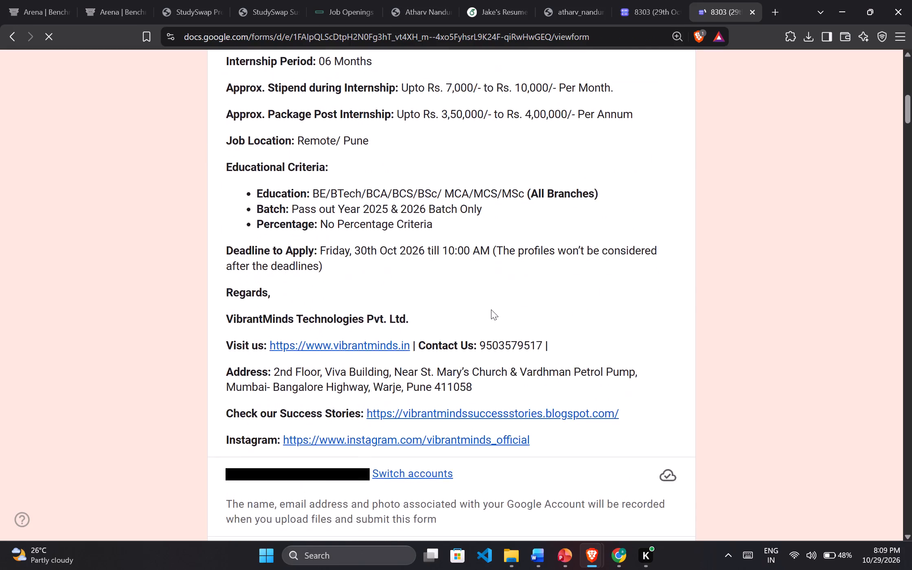
pyautogui.scroll(-3, 491, 309)
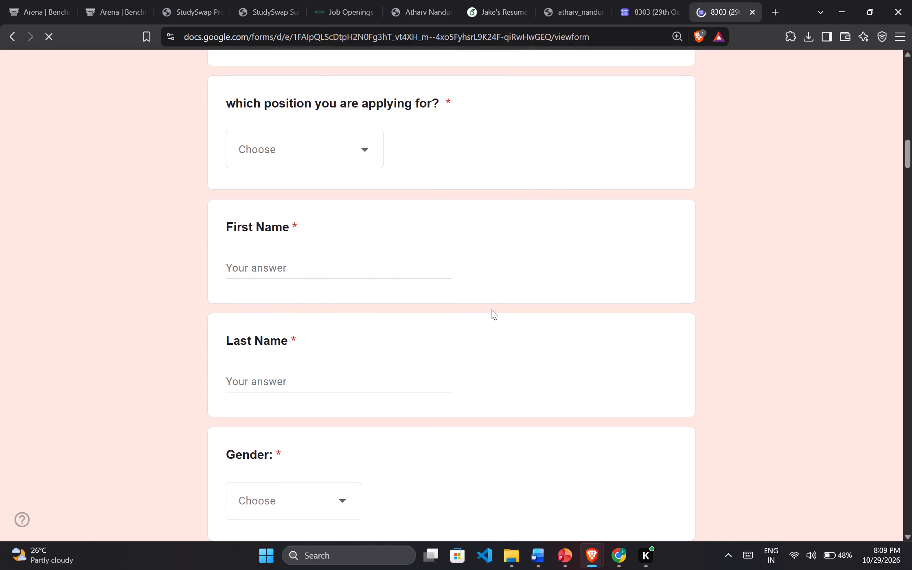
pyautogui.scroll(2, 491, 309)
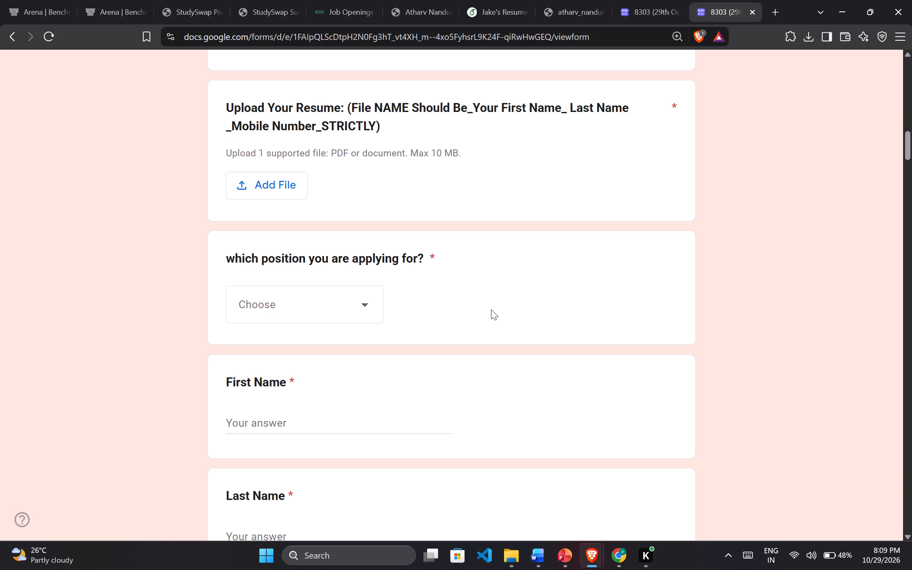
# Close the extra ChatGPT browser window and the open page showing the resume PDF.
pyautogui.click(510, 550)
pyautogui.click(588, 564)
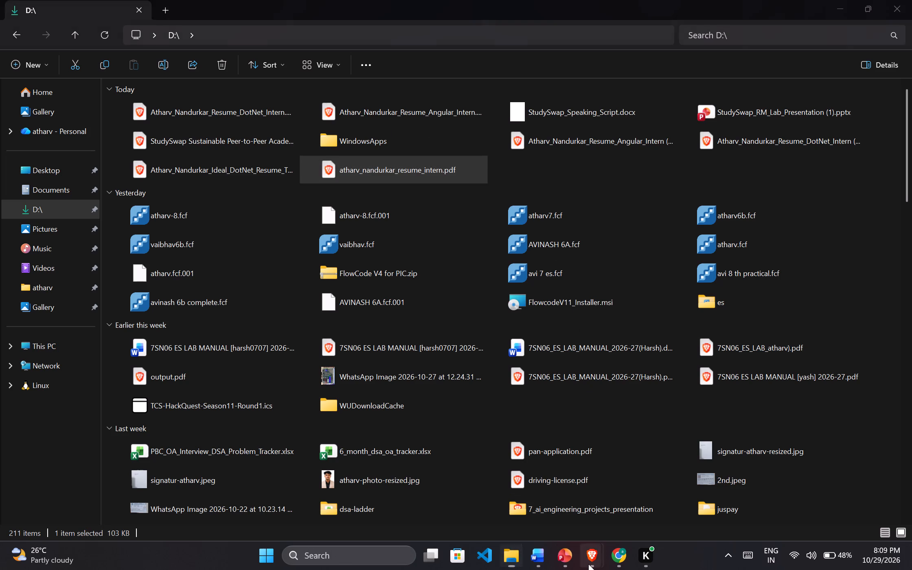
pyautogui.click(550, 495)
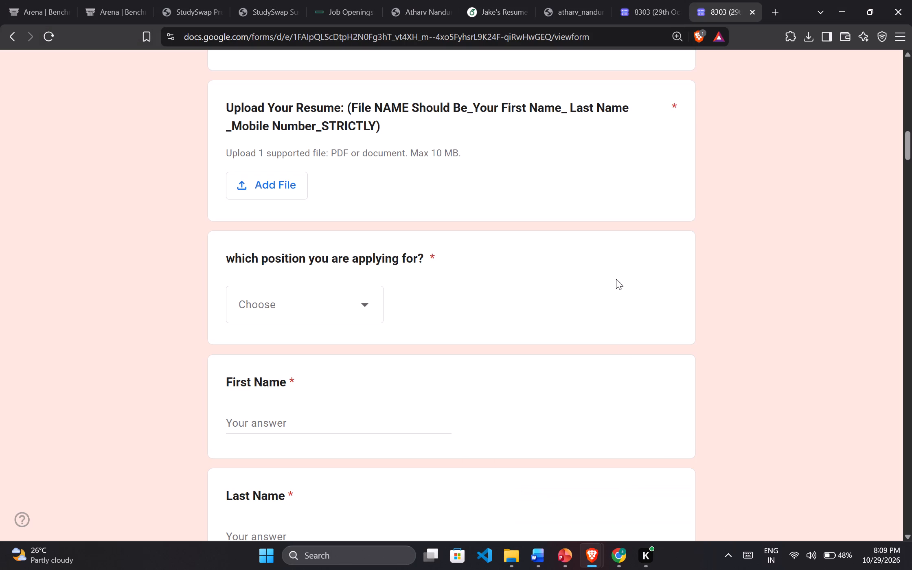
pyautogui.click(704, 444)
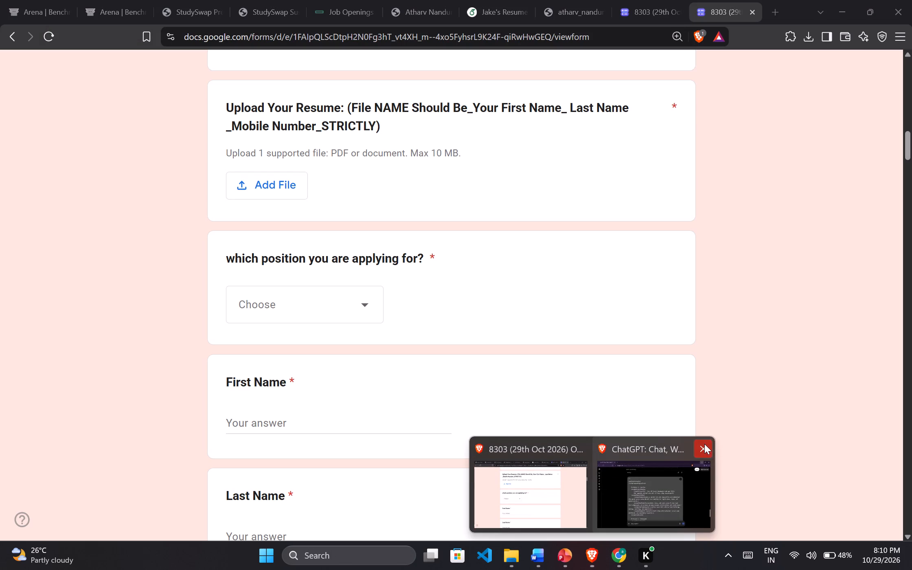
pyautogui.click(590, 8)
pyautogui.click(599, 11)
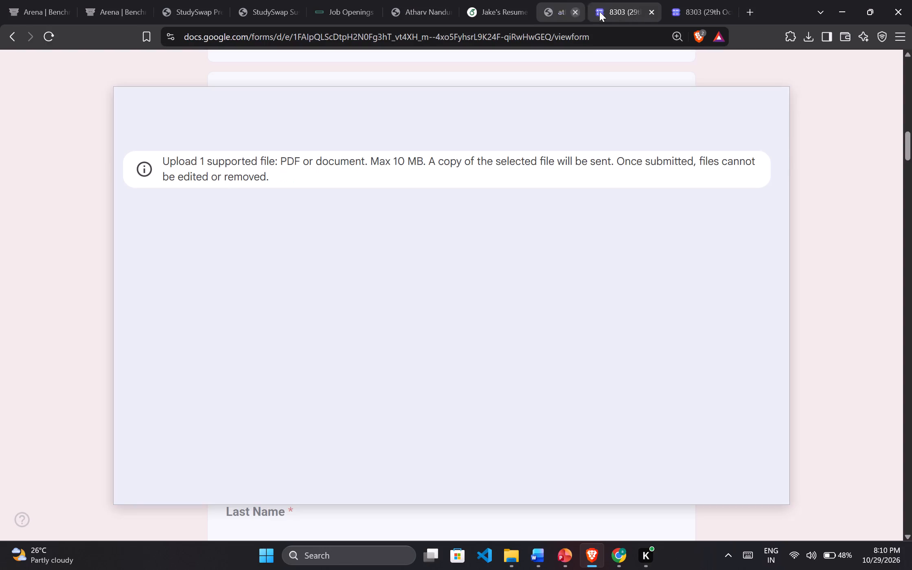
# Start renaming the intern resume PDF in the D:\ folder, deleting the end of its current name while keeping the extension.
pyautogui.click(517, 543)
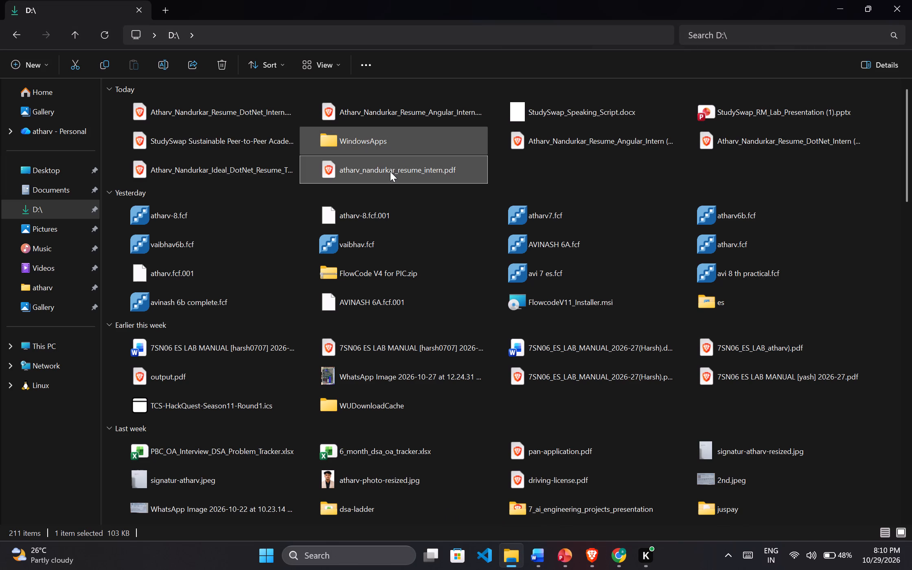
pyautogui.click(162, 64)
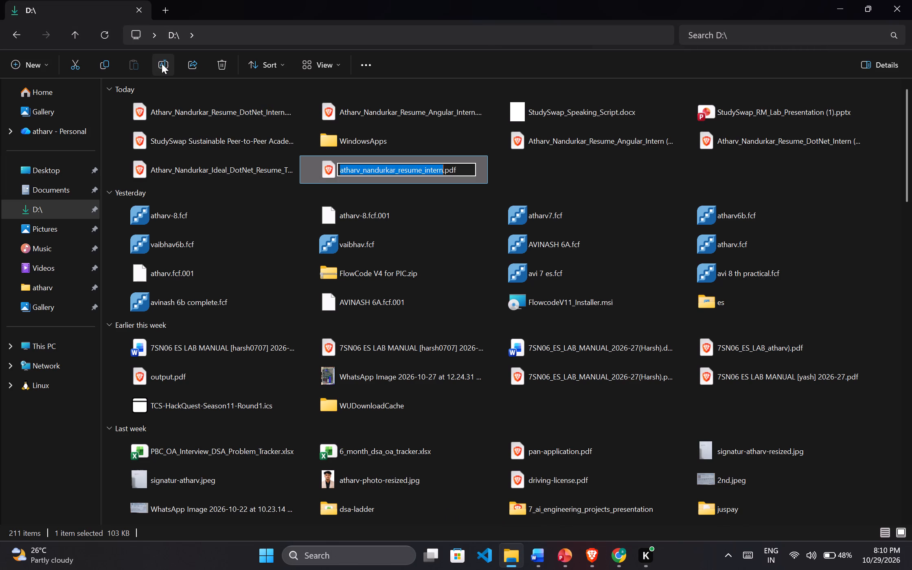
pyautogui.press('Right')
pyautogui.press('BackSpace')
pyautogui.press('BackSpace')
pyautogui.press('BackSpace')
pyautogui.press('BackSpace')
pyautogui.press('BackSpace')
pyautogui.press('BackSpace')
pyautogui.press('BackSpace')
pyautogui.press('BackSpace')
pyautogui.press('BackSpace')
pyautogui.press('BackSpace')
pyautogui.press('BackSpace')
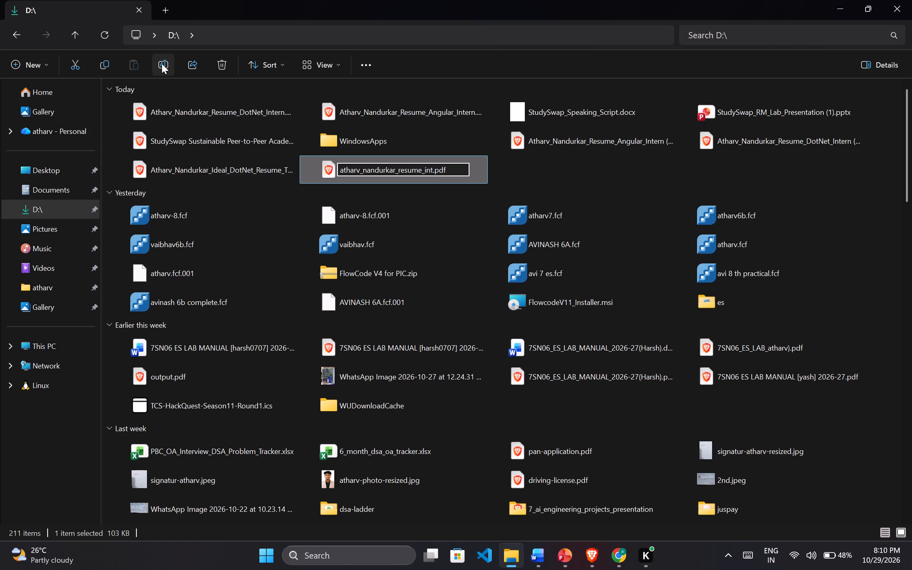
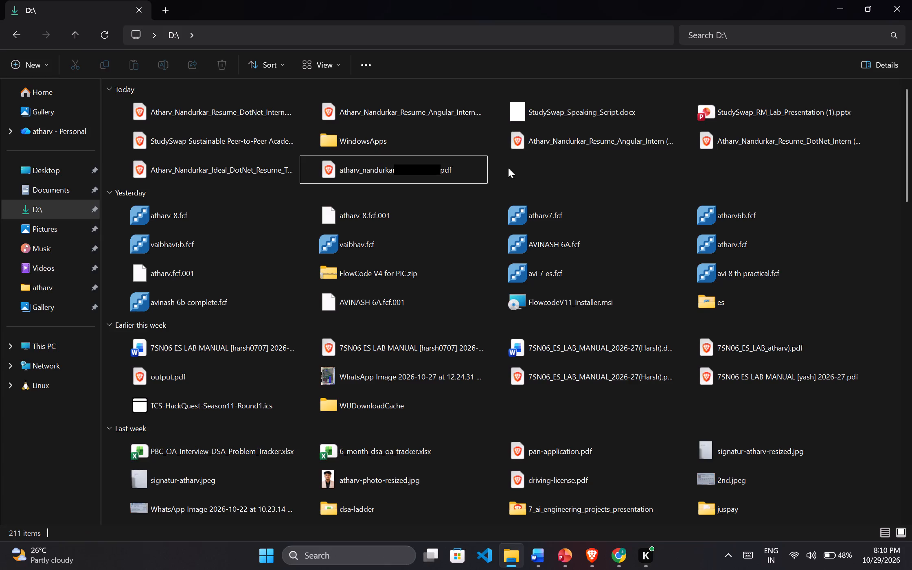
# Return from the D:\ folder to the browser and compare the two open copies of the form around the Upload Your Resume question.
pyautogui.click(836, 0)
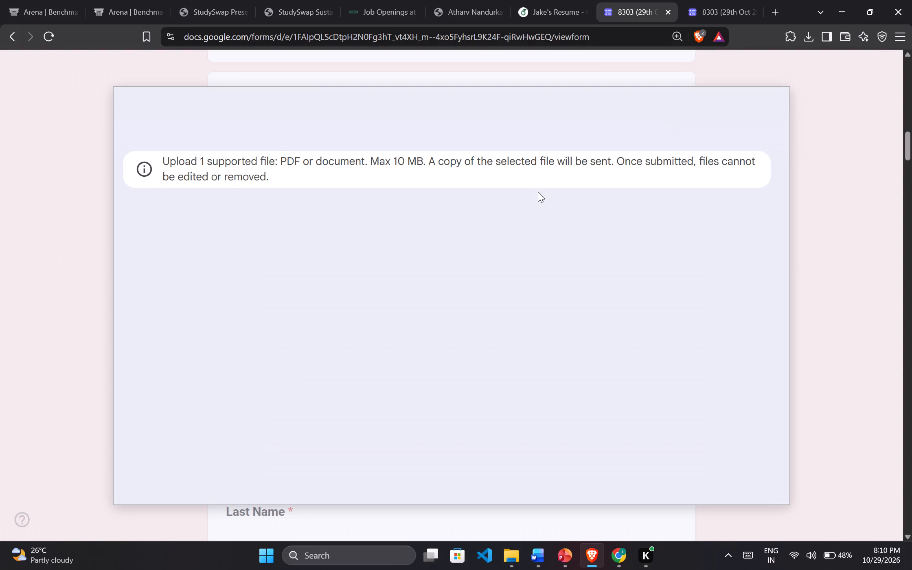
pyautogui.click(700, 0)
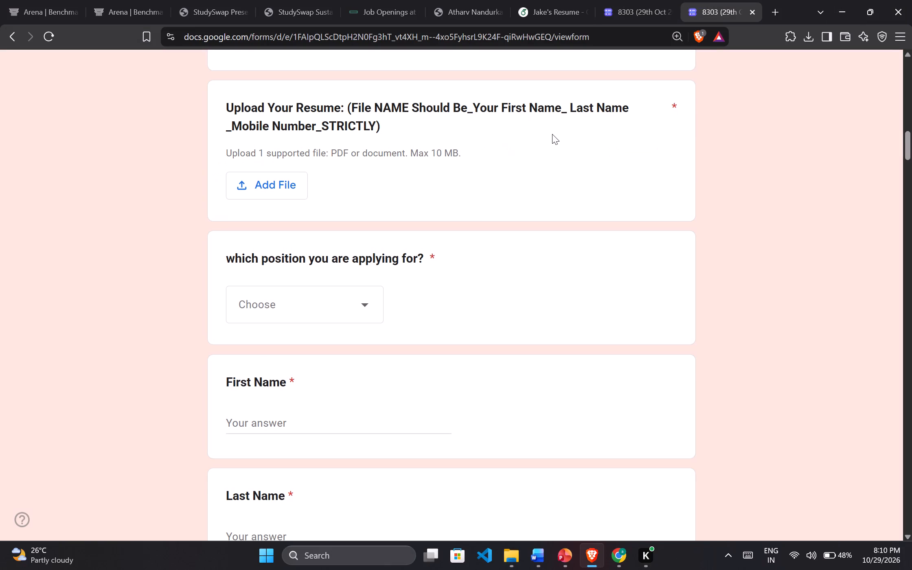
pyautogui.scroll(1, 552, 134)
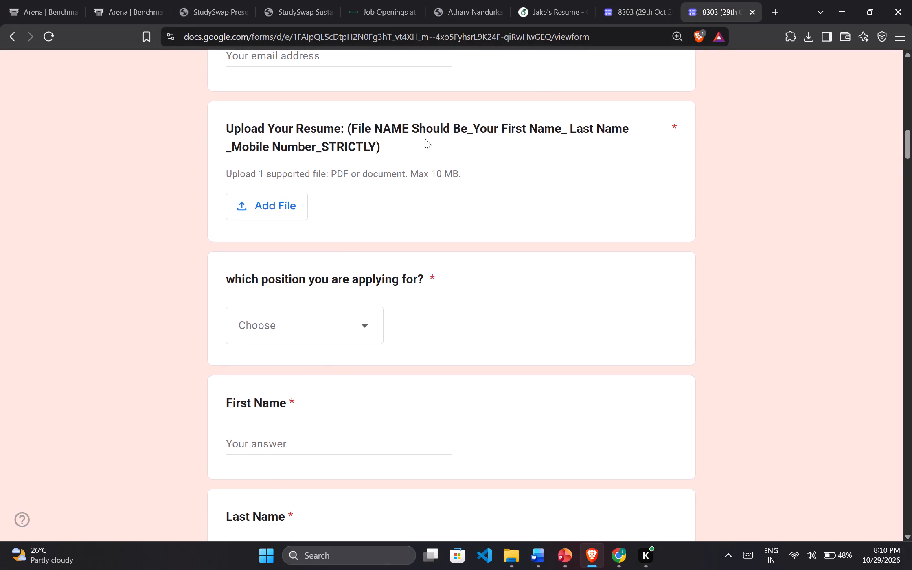
pyautogui.click(623, 0)
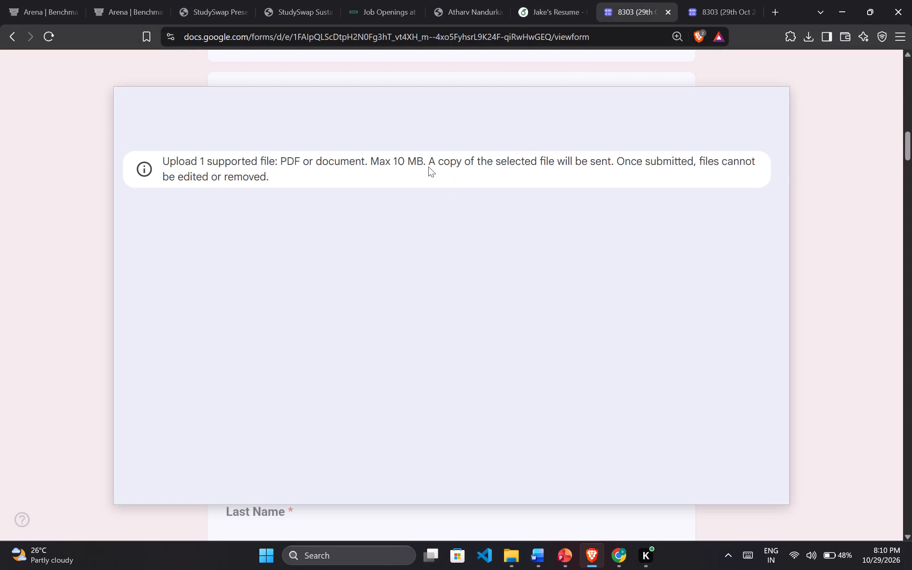
pyautogui.click(427, 165)
pyautogui.click(702, 1)
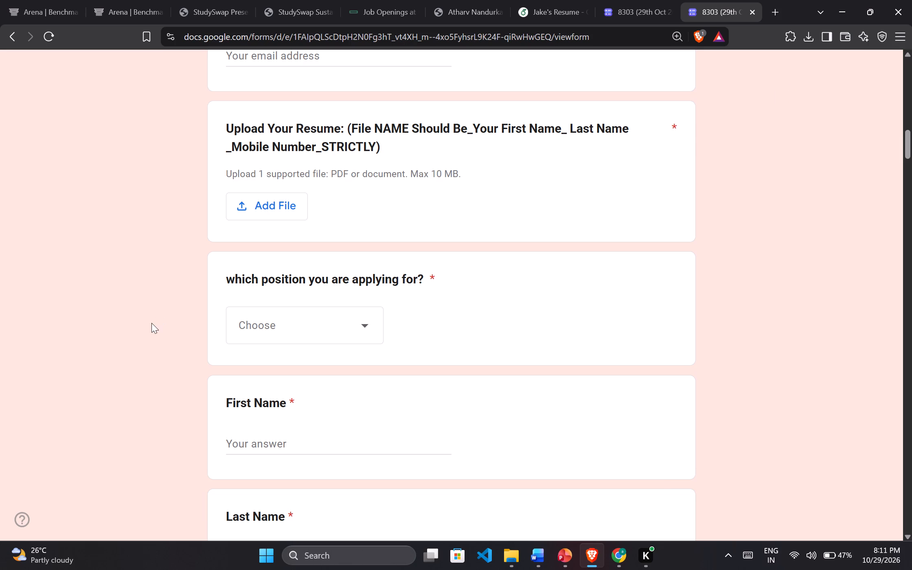
pyautogui.scroll(1, 444, 319)
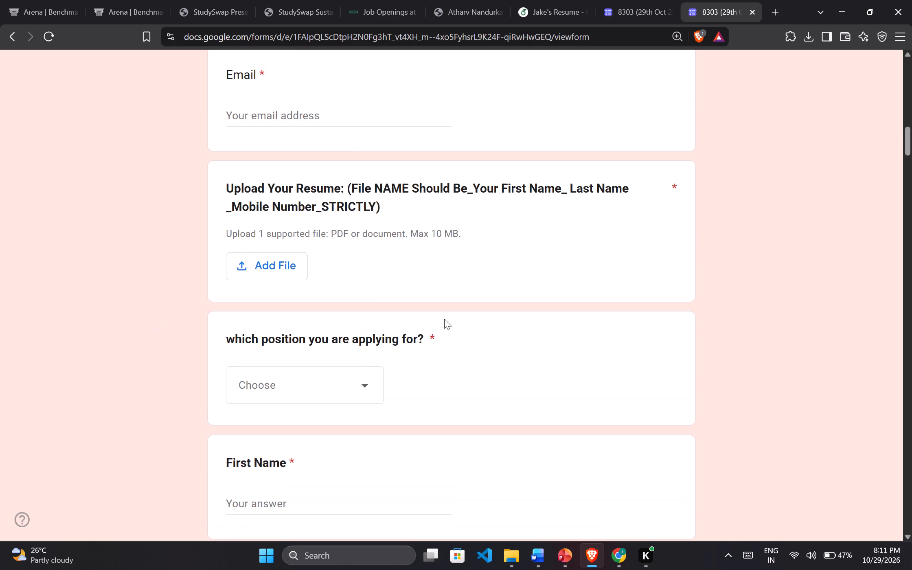
pyautogui.click(657, 0)
pyautogui.click(692, 0)
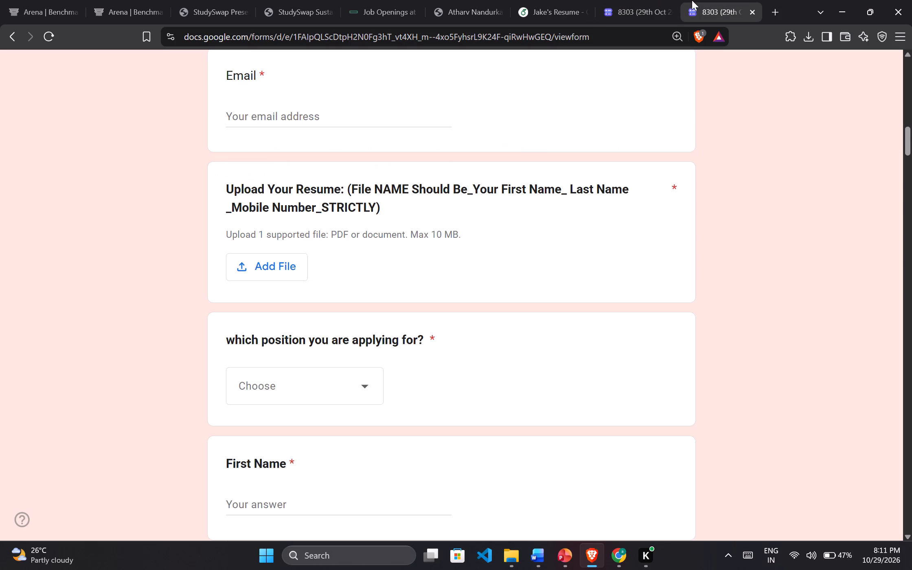
# Fill in the required Email question of the freshly opened form with the saved email address.
pyautogui.scroll(1, 292, 342)
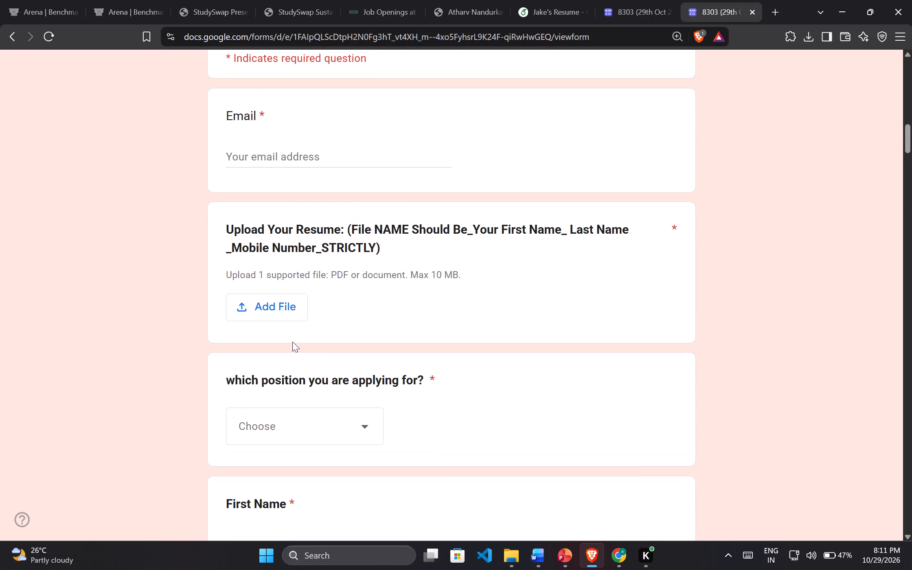
pyautogui.scroll(1, 324, 248)
pyautogui.click(298, 238)
pyautogui.click(329, 257)
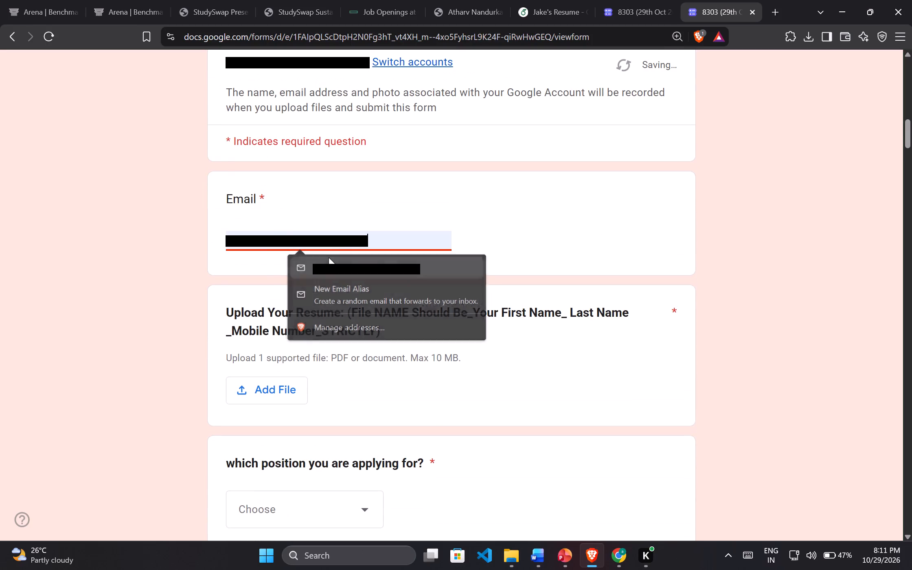
pyautogui.click(497, 245)
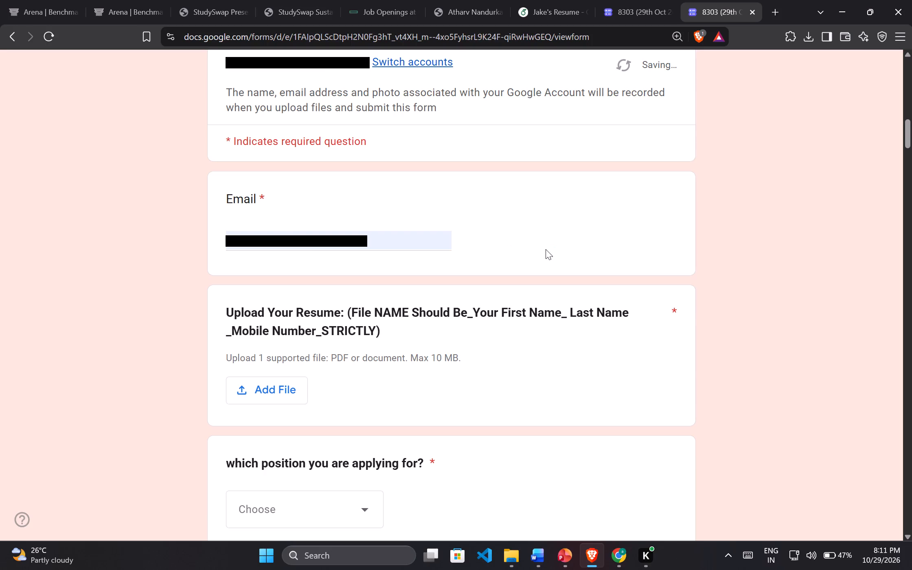
# Open the file picker for the Upload Your Resume question in the fresh form, checking it against the older copy's upload dialog.
pyautogui.scroll(-2, 546, 249)
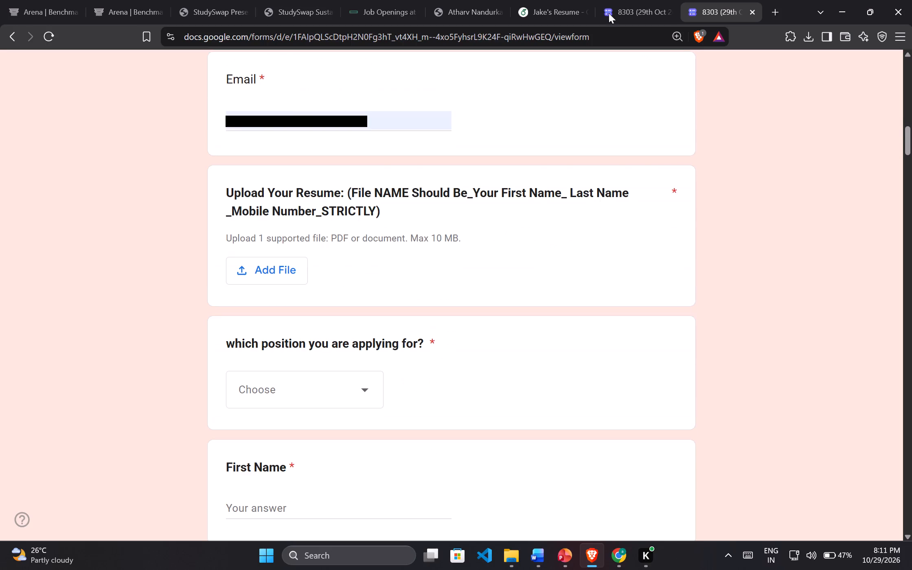
pyautogui.click(619, 0)
pyautogui.click(697, 0)
pyautogui.click(636, 0)
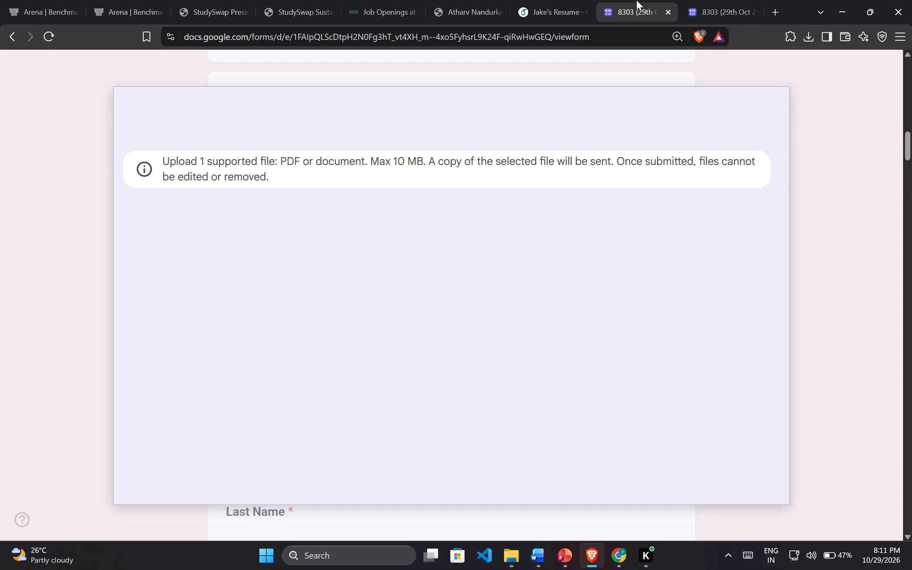
pyautogui.click(707, 0)
pyautogui.click(261, 278)
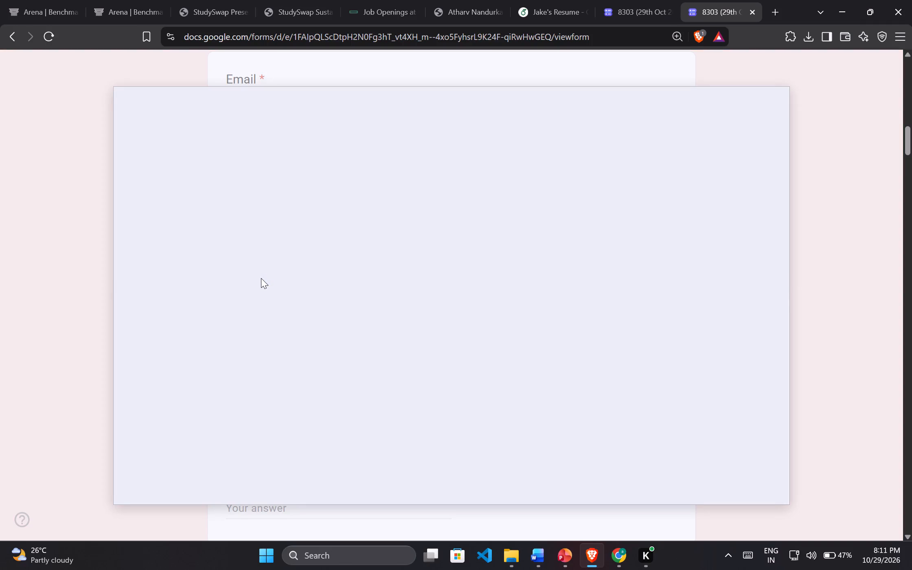
pyautogui.click(661, 0)
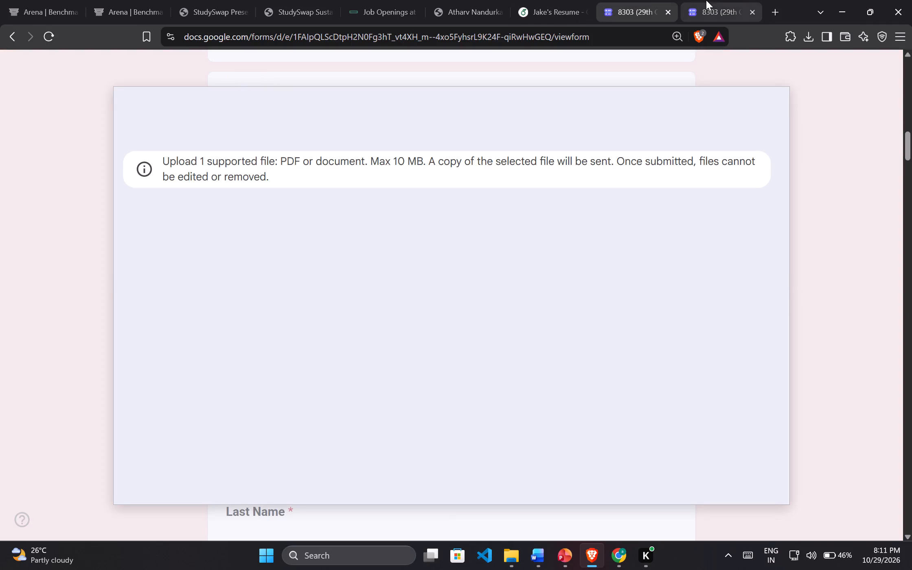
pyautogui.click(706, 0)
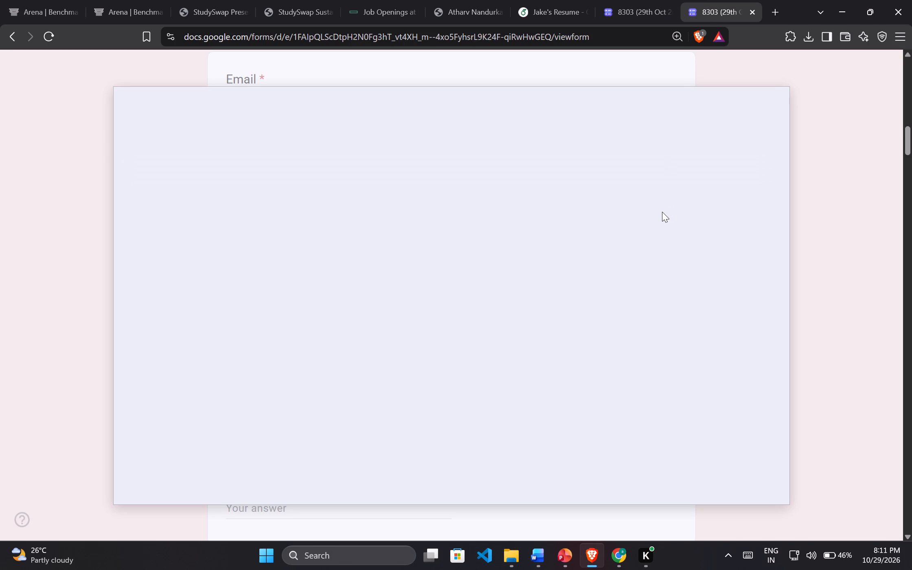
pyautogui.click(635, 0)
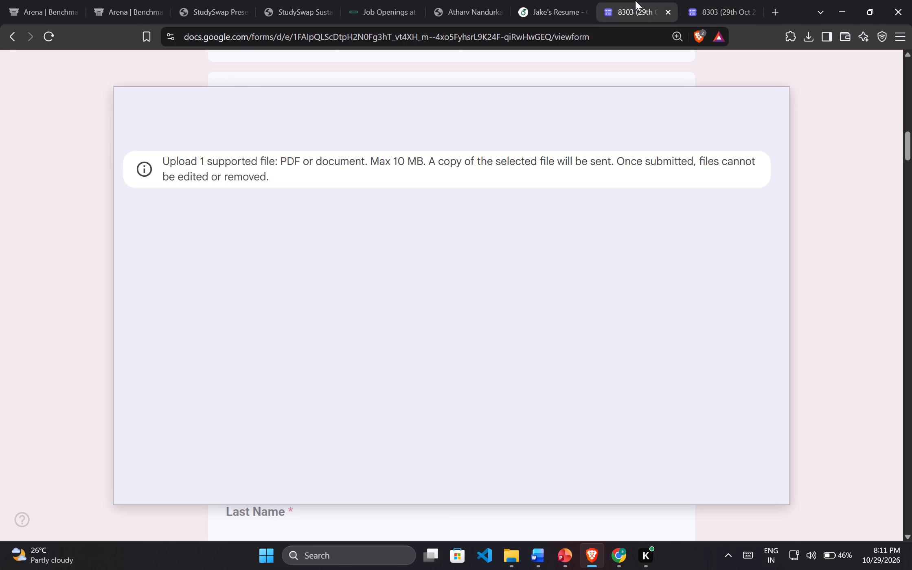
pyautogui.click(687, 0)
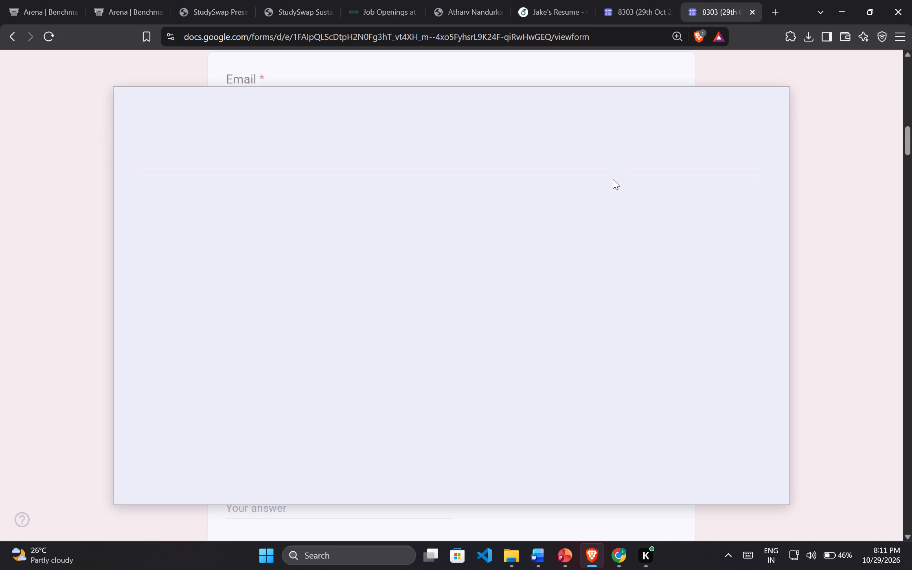